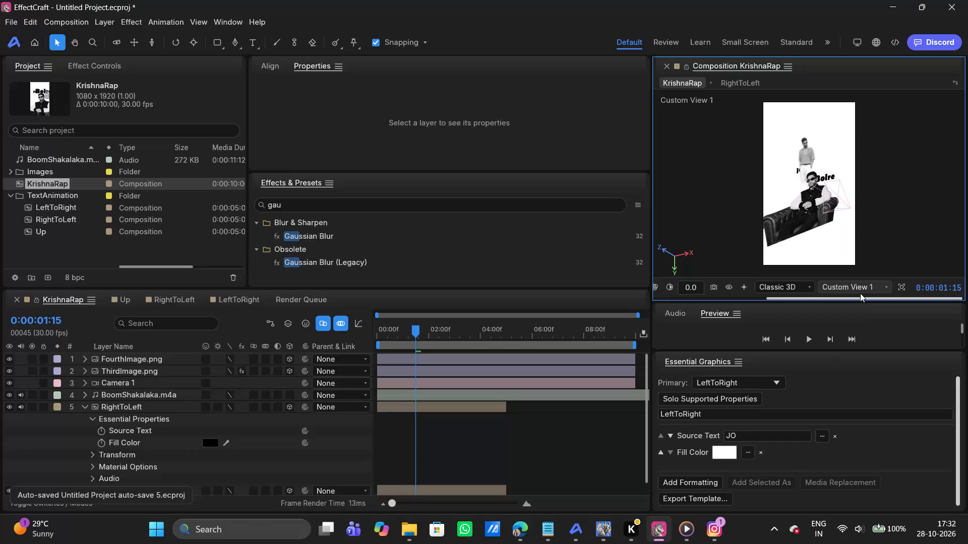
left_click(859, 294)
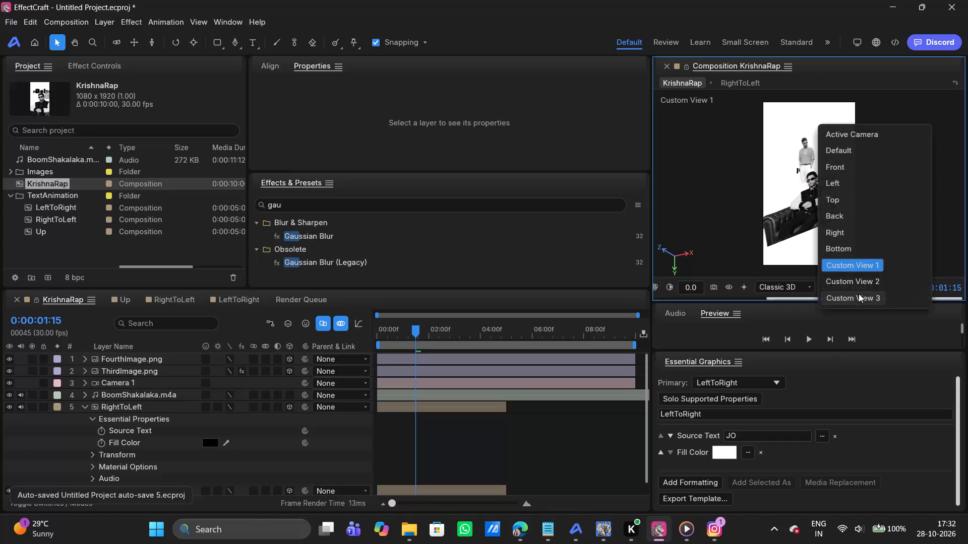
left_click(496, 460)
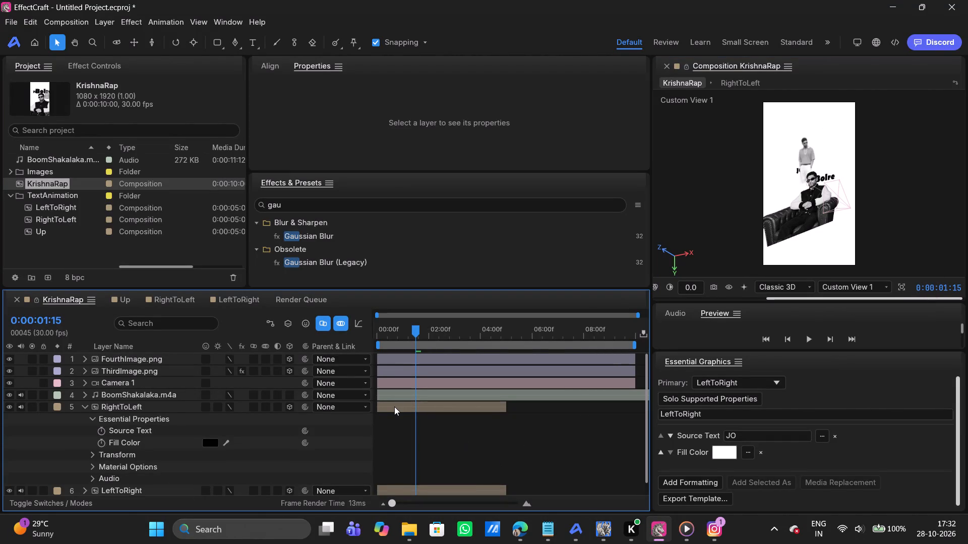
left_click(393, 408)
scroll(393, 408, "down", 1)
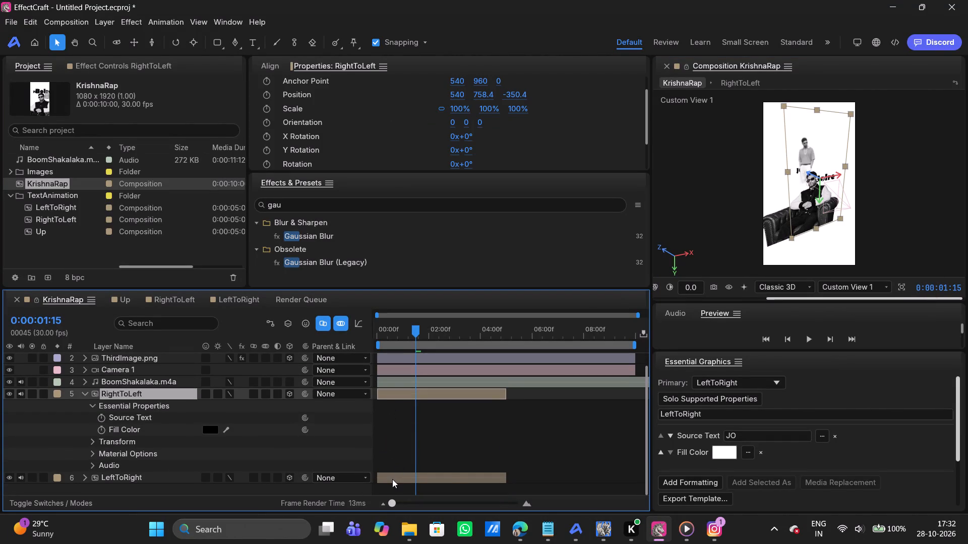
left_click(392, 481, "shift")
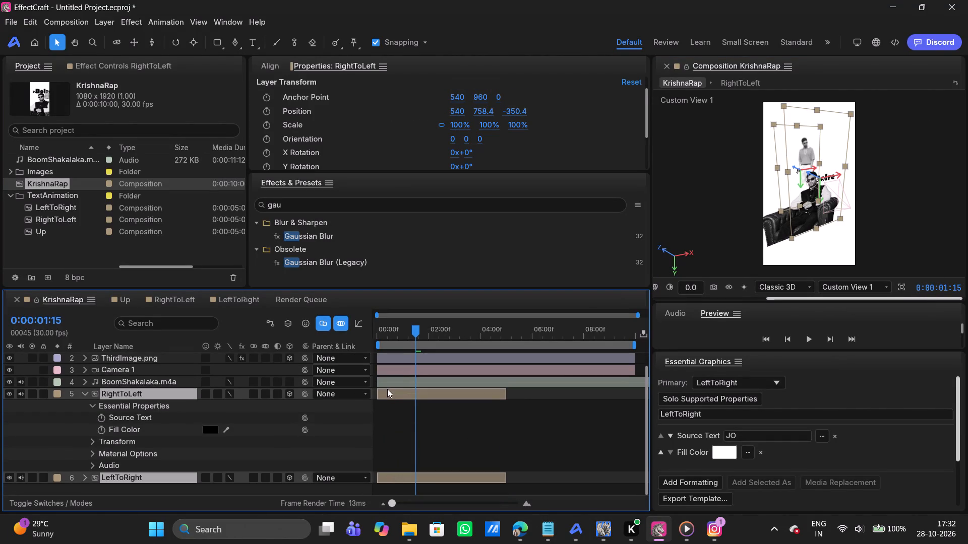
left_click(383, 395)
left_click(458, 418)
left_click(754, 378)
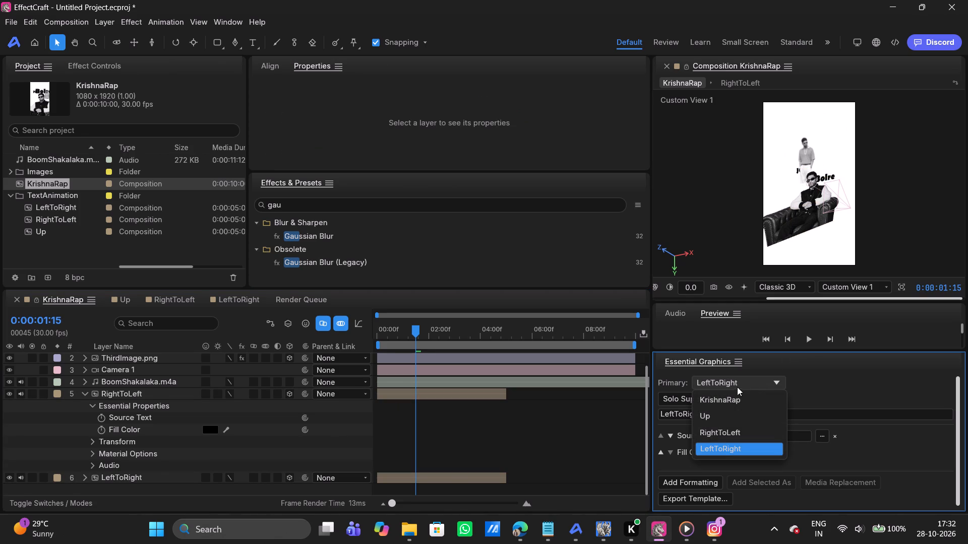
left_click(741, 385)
Switch the composition's 3D view to Active Camera.
left_click(871, 288)
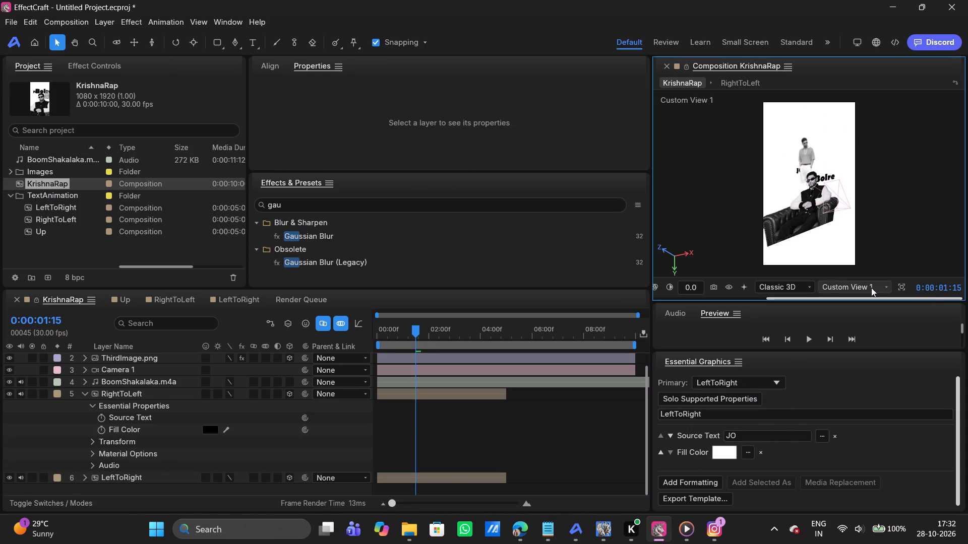
left_click(845, 130)
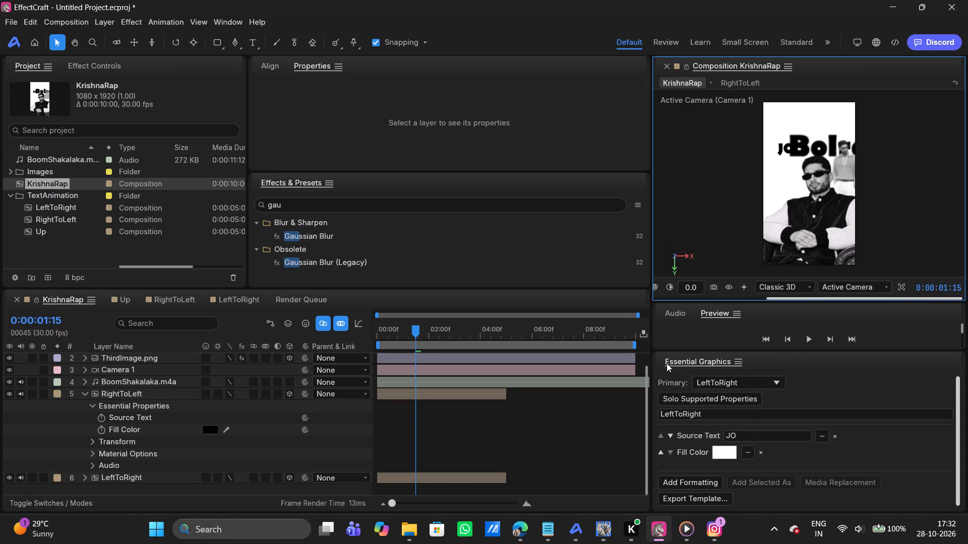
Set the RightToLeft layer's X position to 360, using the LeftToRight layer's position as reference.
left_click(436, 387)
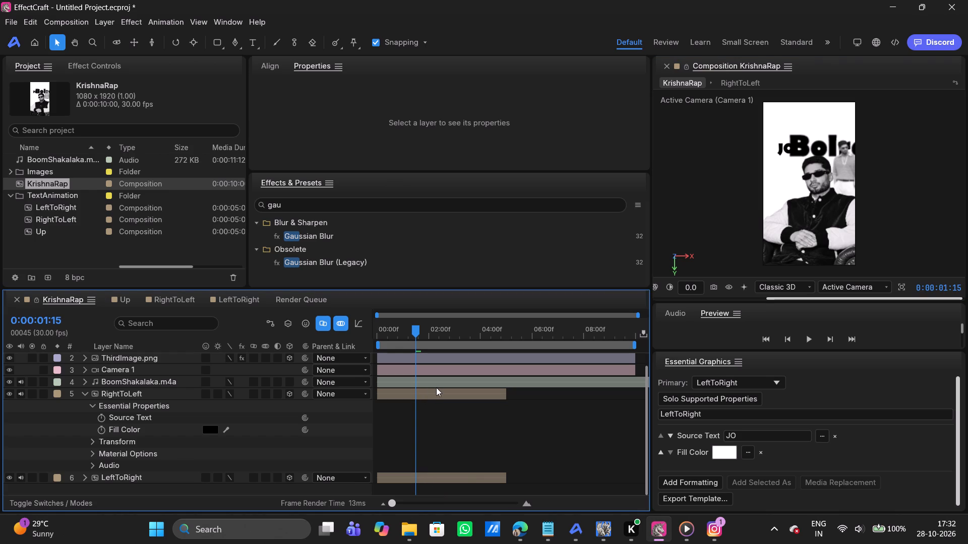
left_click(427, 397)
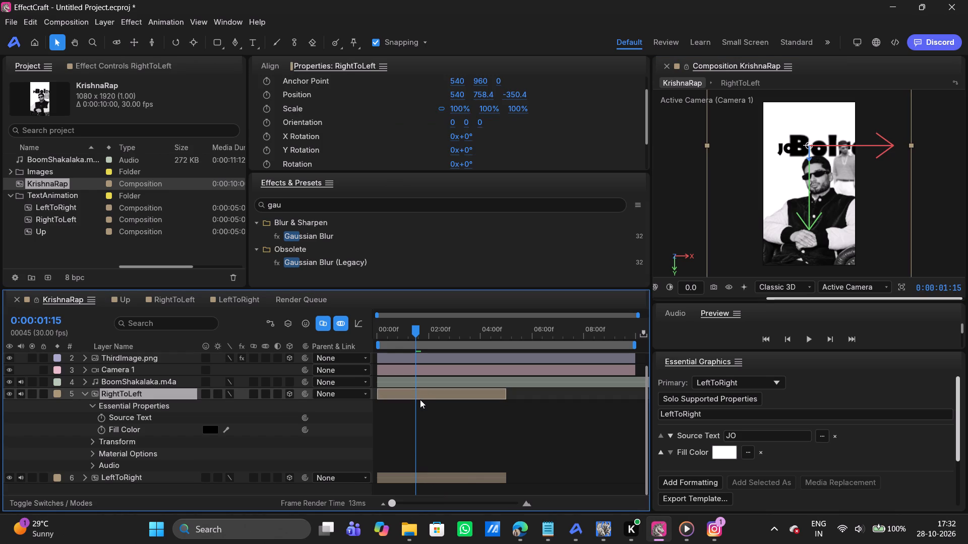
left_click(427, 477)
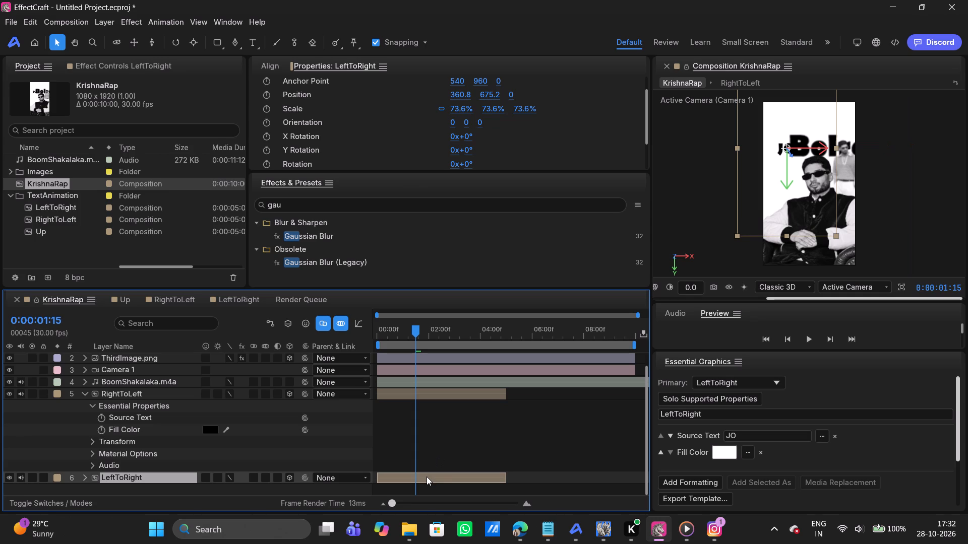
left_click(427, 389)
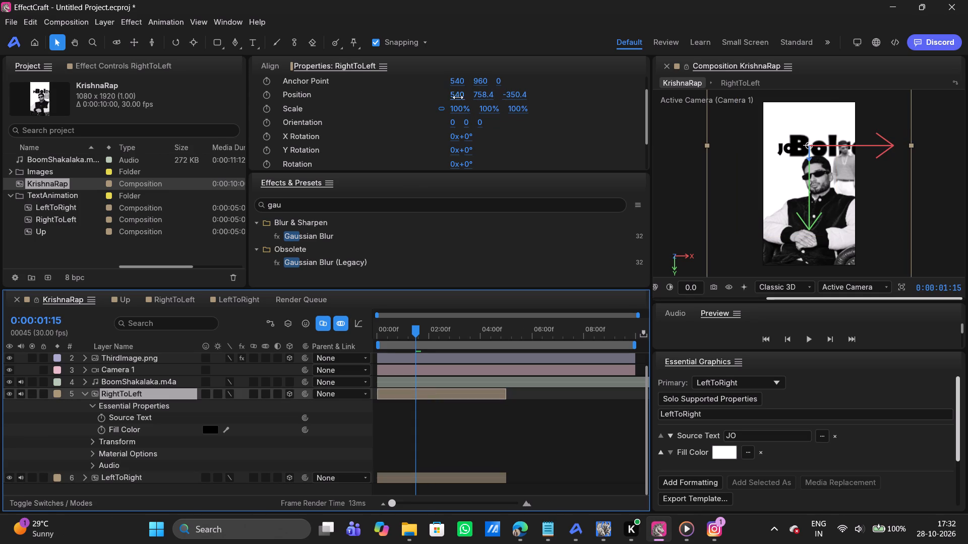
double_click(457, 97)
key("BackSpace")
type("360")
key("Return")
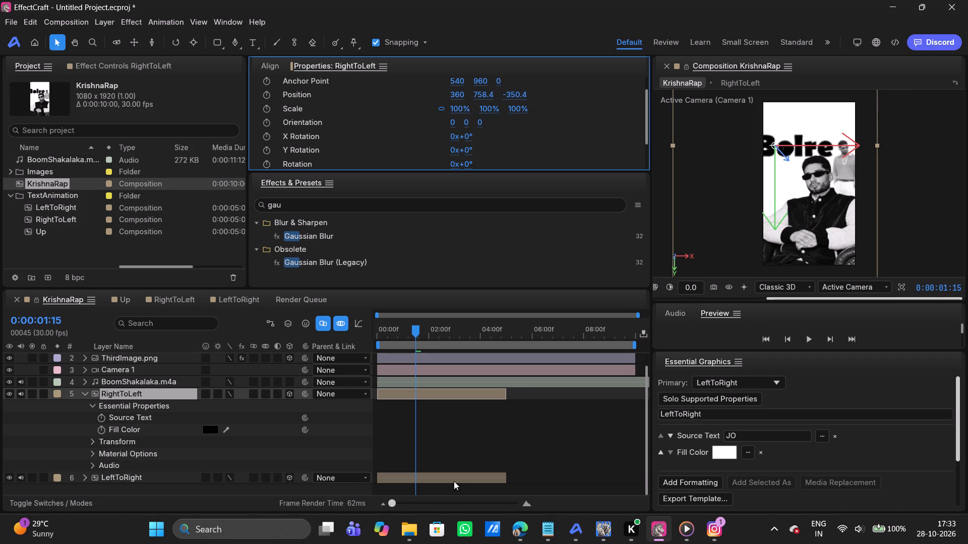
Set the RightToLeft layer's Y position to 675.2 to match the LeftToRight layer's height.
left_click(431, 481)
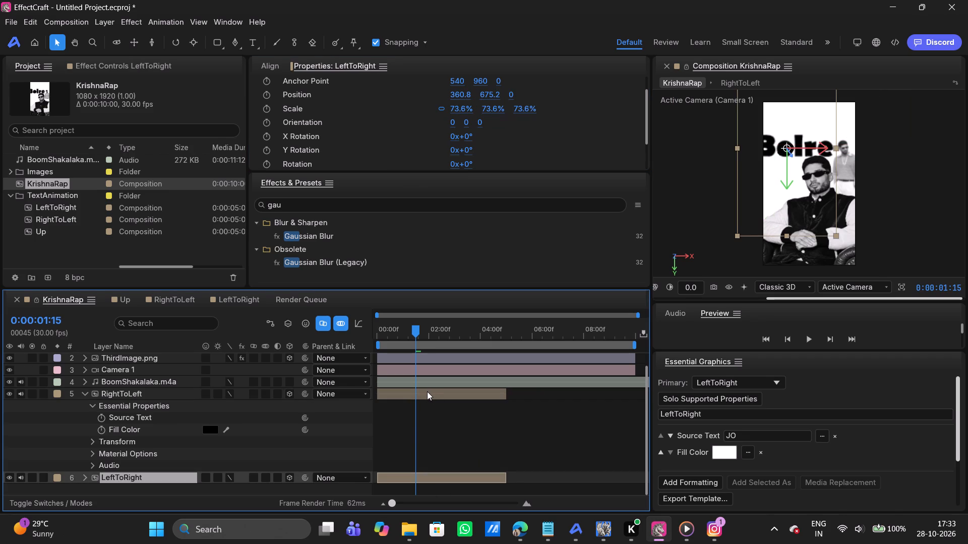
left_click(427, 391)
double_click(481, 93)
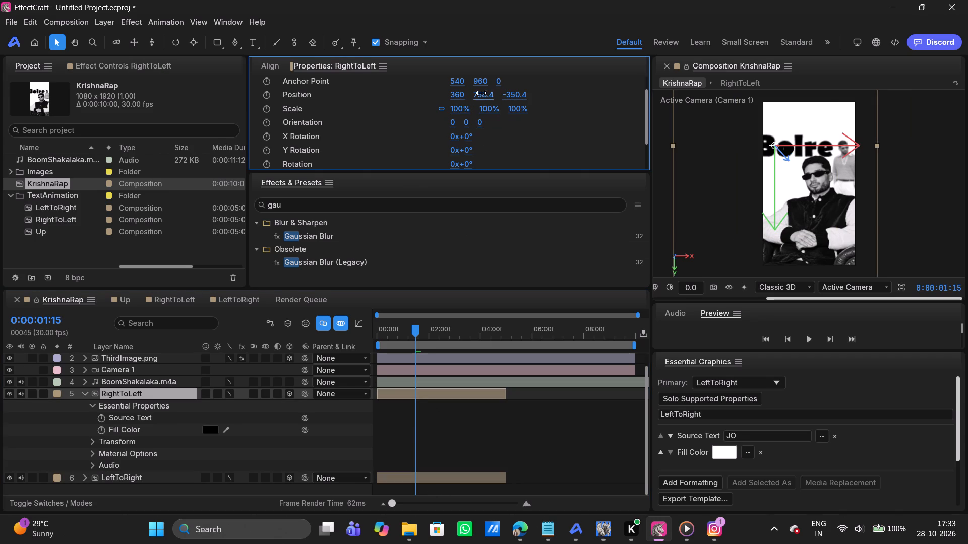
key("BackSpace")
key("BackSpace")
type("675")
key("Right")
key("Right")
key("BackSpace")
key("2")
key("Return")
Set the RightToLeft layer's Z position to 0.
double_click(530, 93)
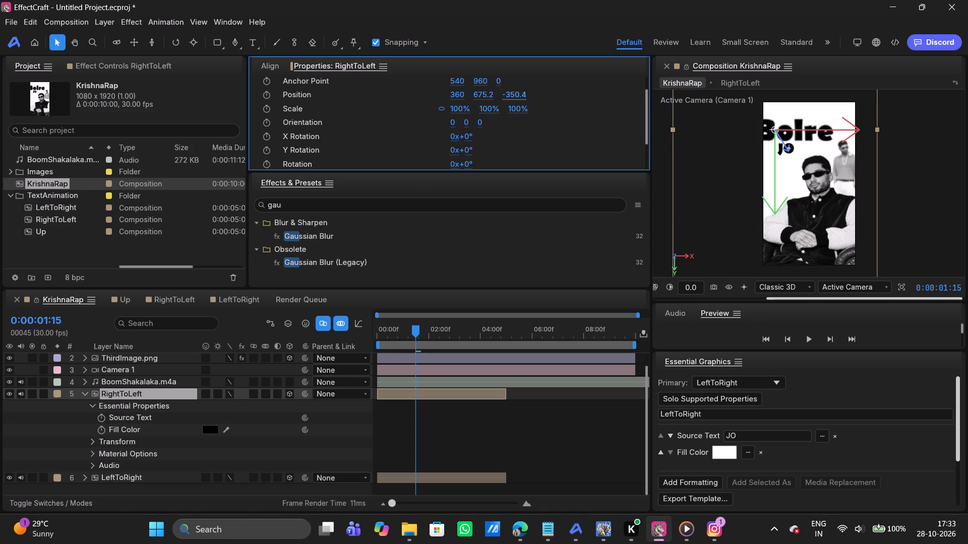
key("BackSpace")
key("BackSpace")
key("BackSpace")
key("BackSpace")
key("BackSpace")
key("BackSpace")
key("BackSpace")
key("0")
key("Return")
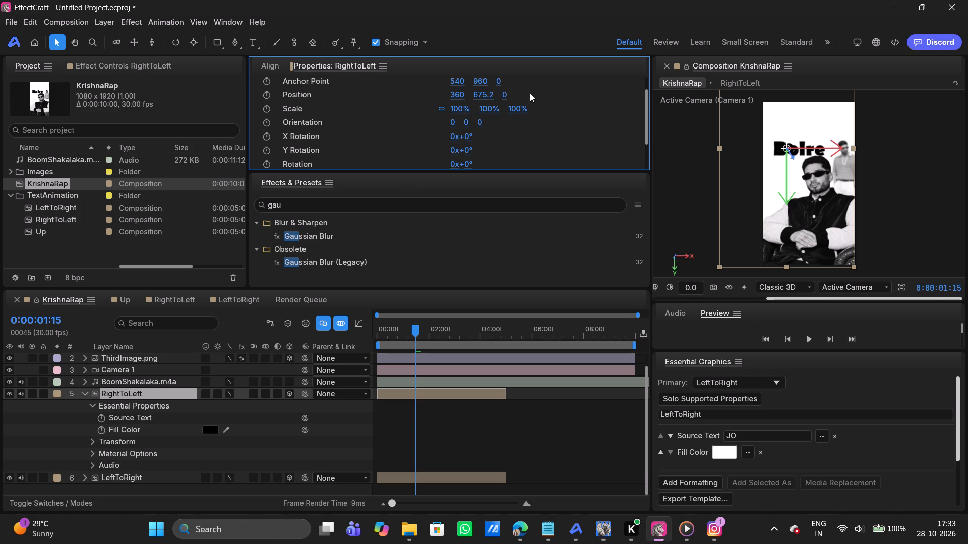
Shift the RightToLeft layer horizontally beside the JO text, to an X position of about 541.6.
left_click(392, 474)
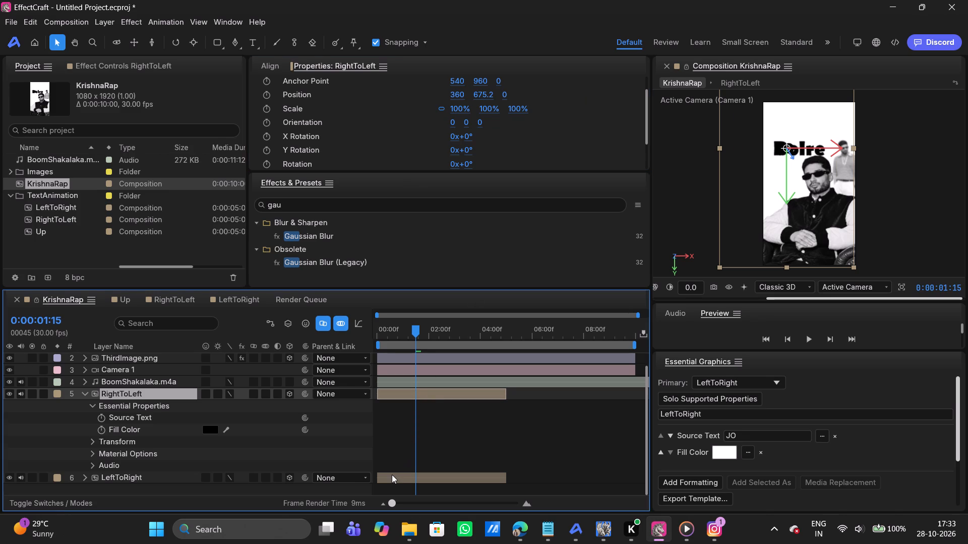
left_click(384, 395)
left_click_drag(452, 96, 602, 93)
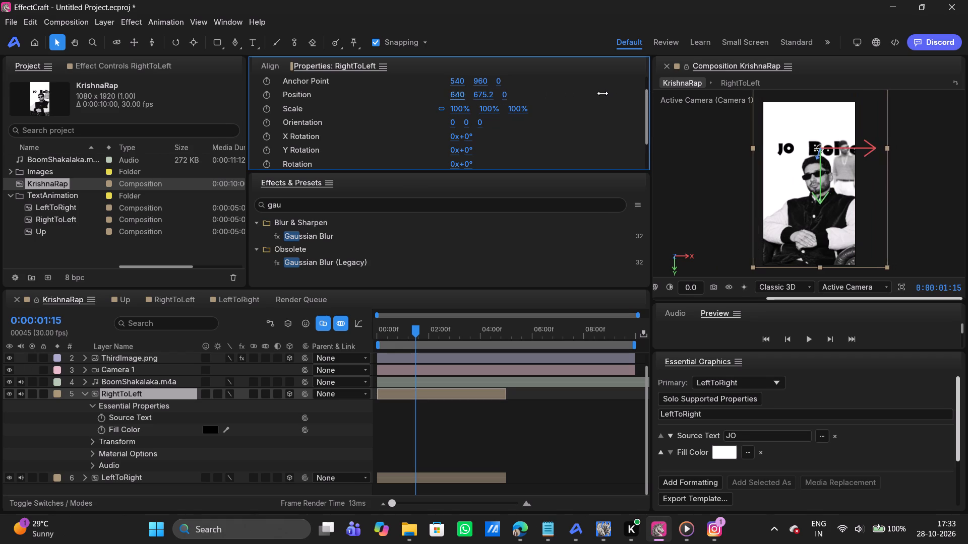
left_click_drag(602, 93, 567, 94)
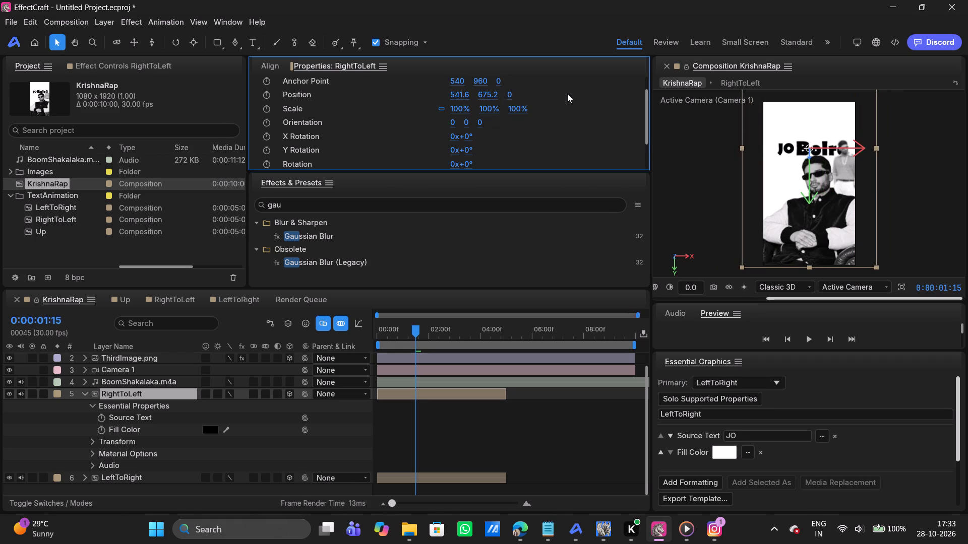
Set the LeftToRight layer's scale to 100% to match the RightToLeft layer.
left_click(426, 478)
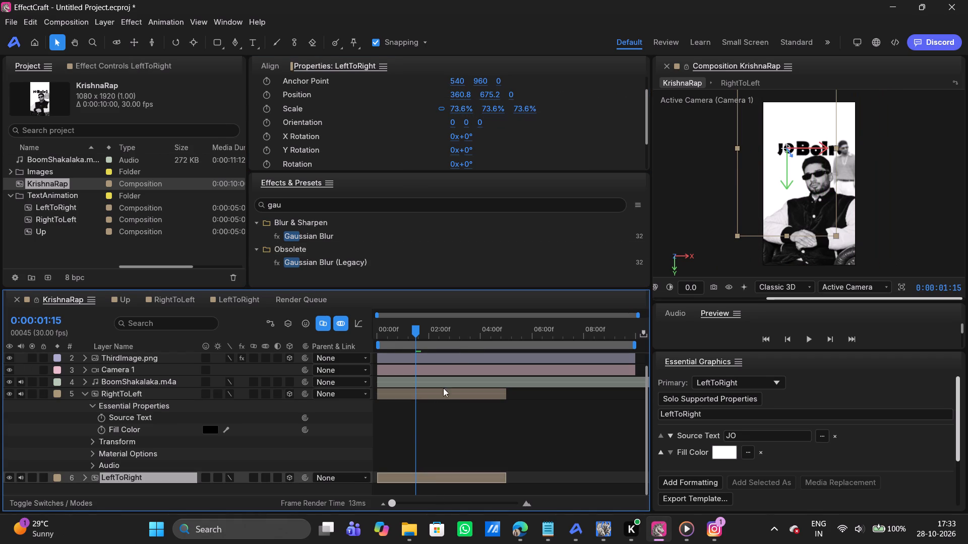
left_click(434, 397)
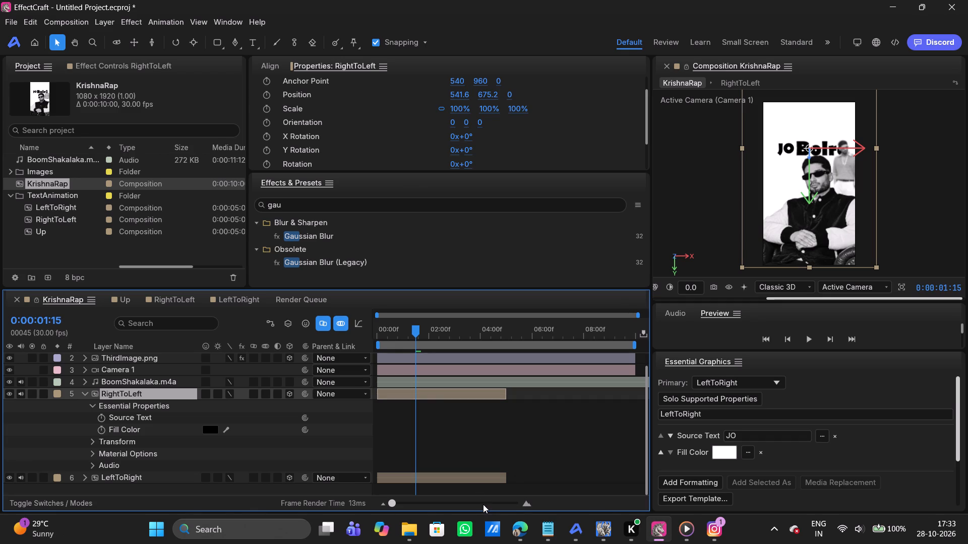
left_click(464, 478)
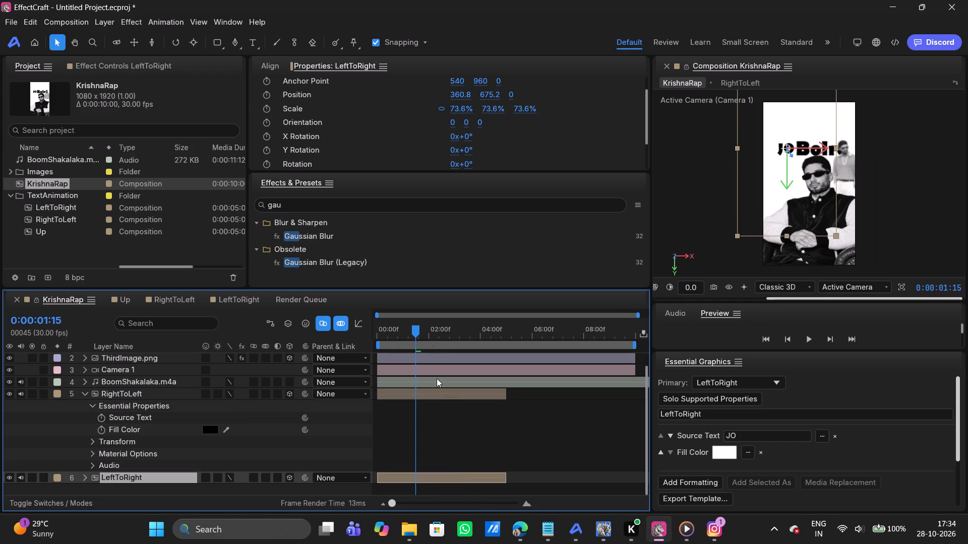
double_click(456, 107)
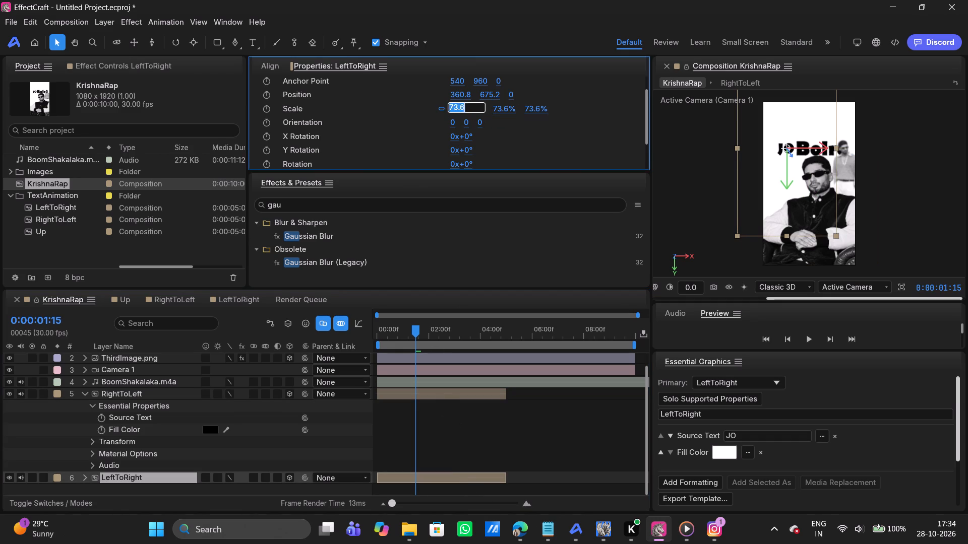
key("BackSpace")
key("Tab")
key("BackSpace")
type("100")
key("Return")
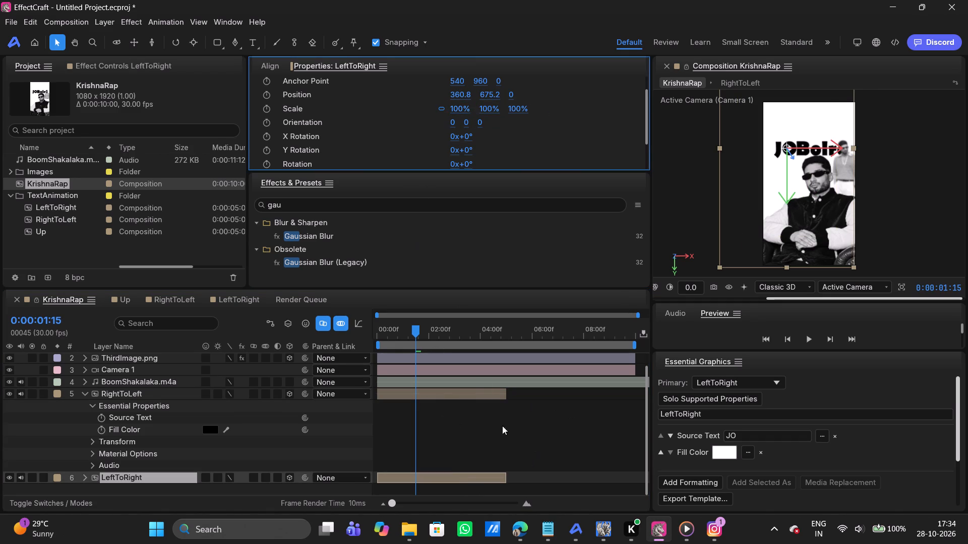
Adjust the RightToLeft layer's X position to about 560, leaving a gap after the JO text.
left_click(453, 392)
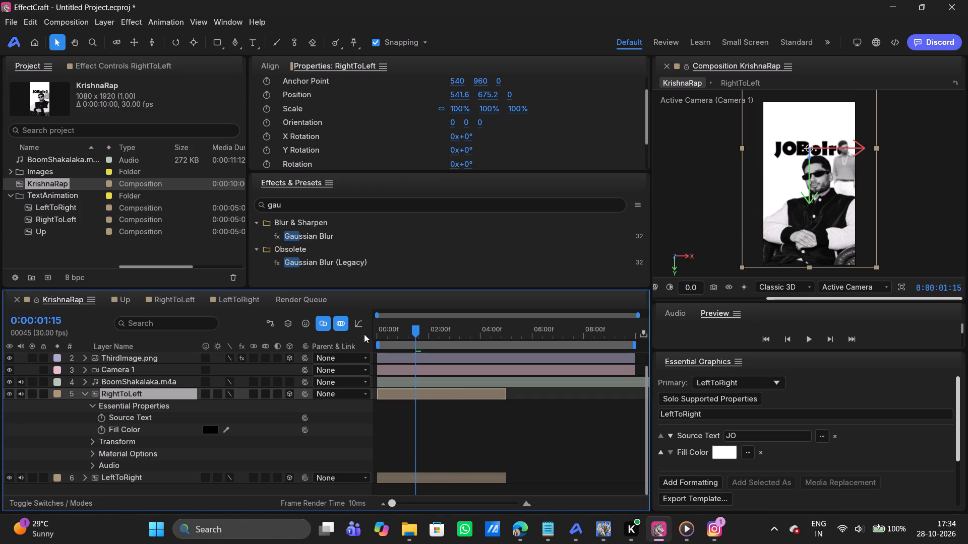
left_click_drag(459, 95, 475, 93)
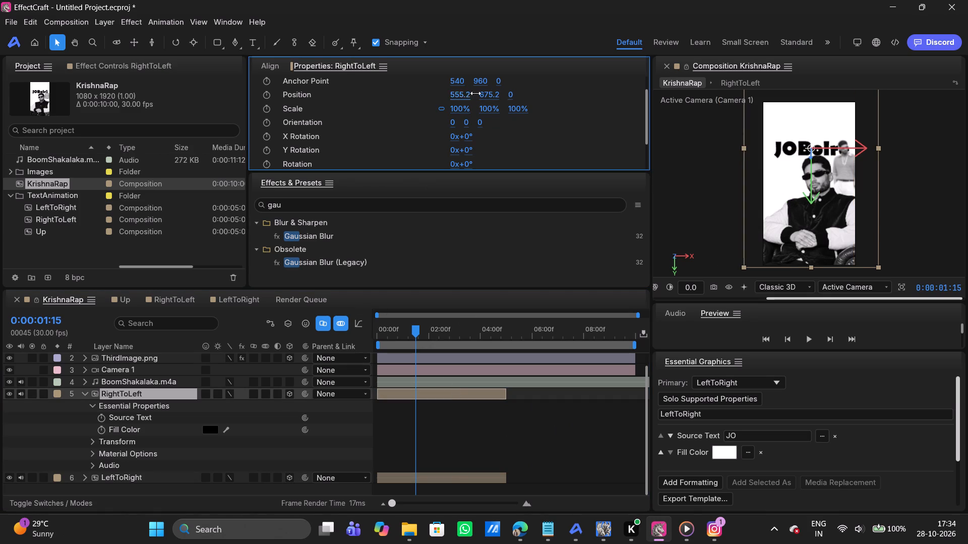
left_click_drag(475, 93, 474, 93)
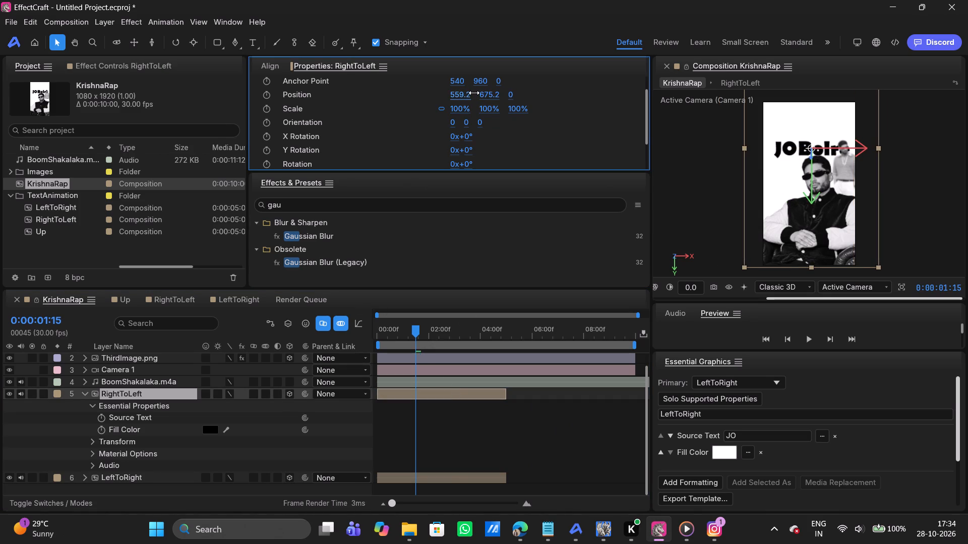
left_click_drag(474, 93, 474, 93)
left_click(452, 448)
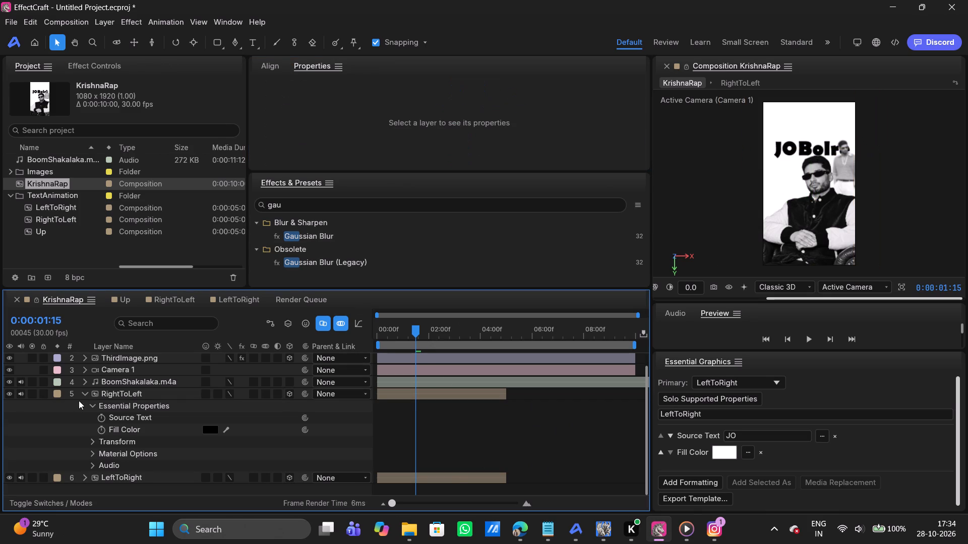
Move the ThirdImage.png layer beneath LeftToRight in the layer stack, behind both text layers.
left_click(120, 397)
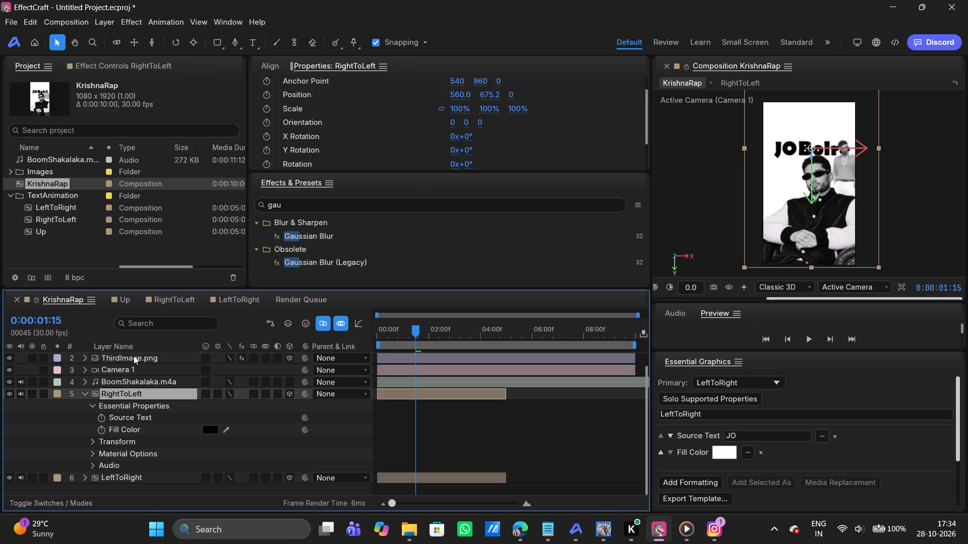
left_click(134, 356)
left_click_drag(134, 356, 136, 400)
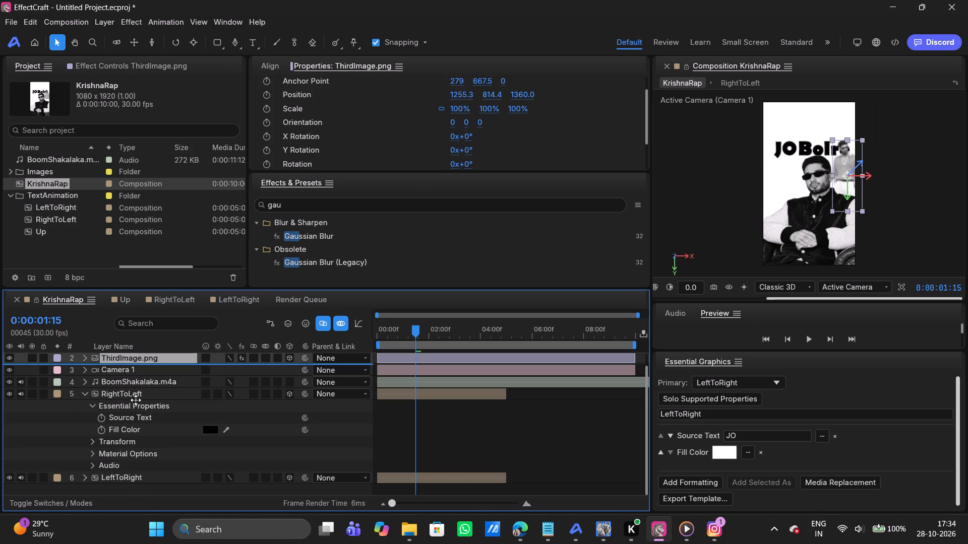
left_click_drag(136, 400, 132, 487)
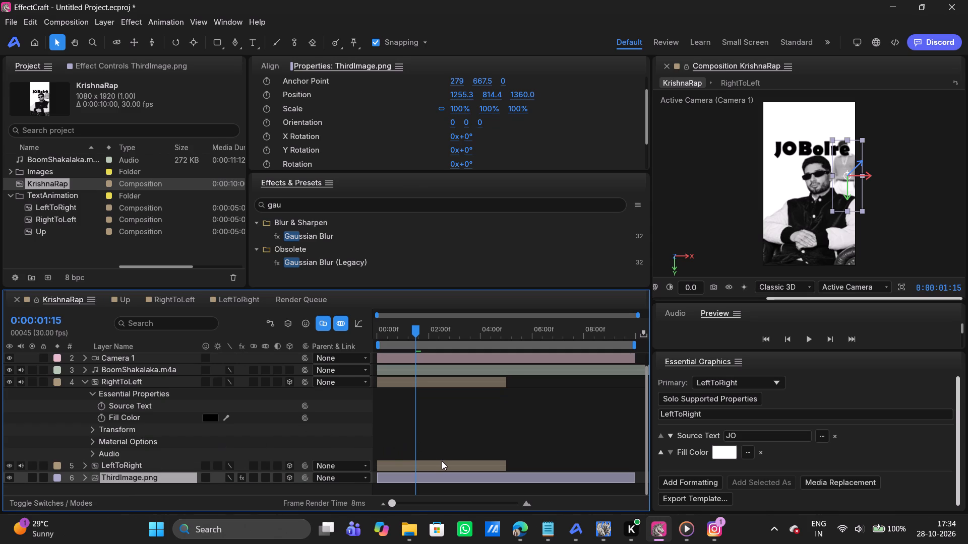
Shift the RightToLeft layer's X position to 572 to widen the gap between JO and Bolre.
left_click(422, 464)
left_click(430, 383)
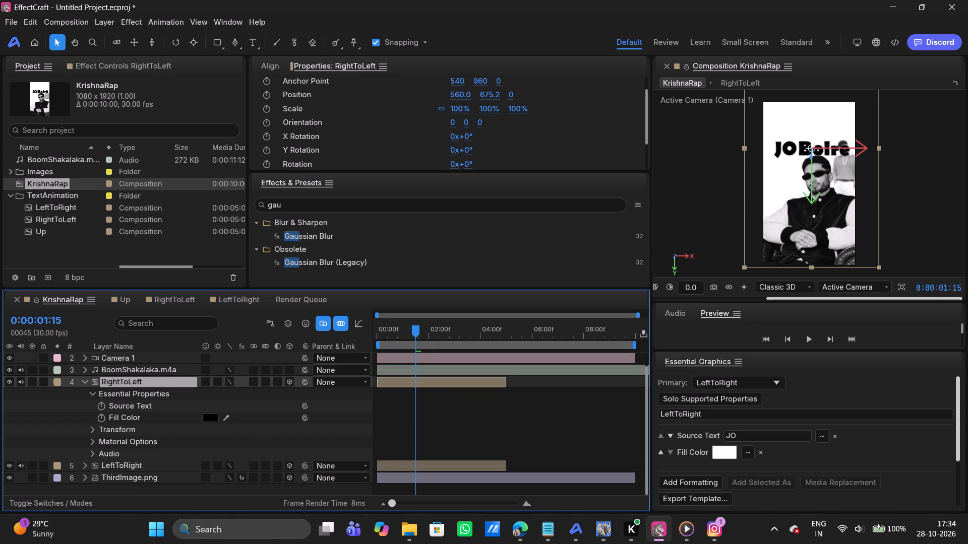
scroll(733, 437, "down", 7)
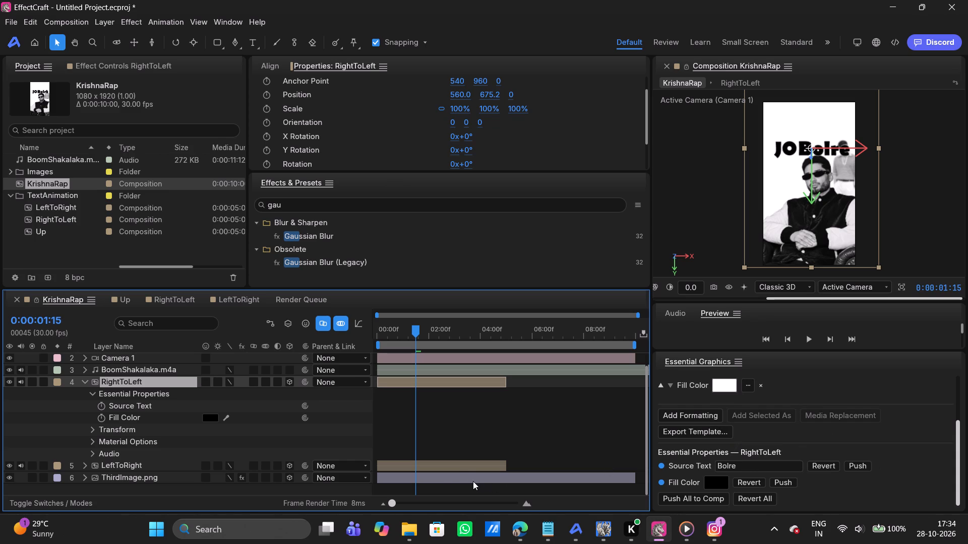
left_click(446, 465)
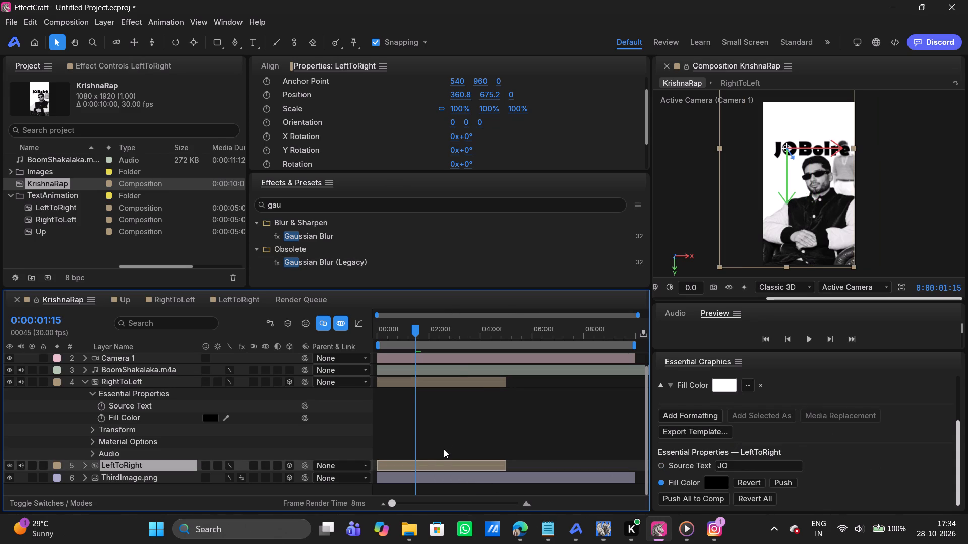
left_click(445, 382)
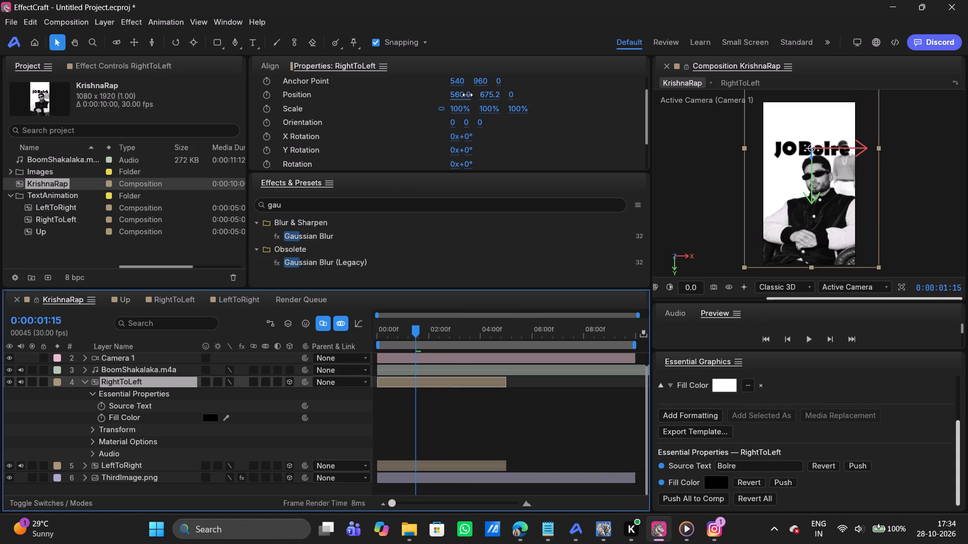
left_click_drag(460, 98, 465, 96)
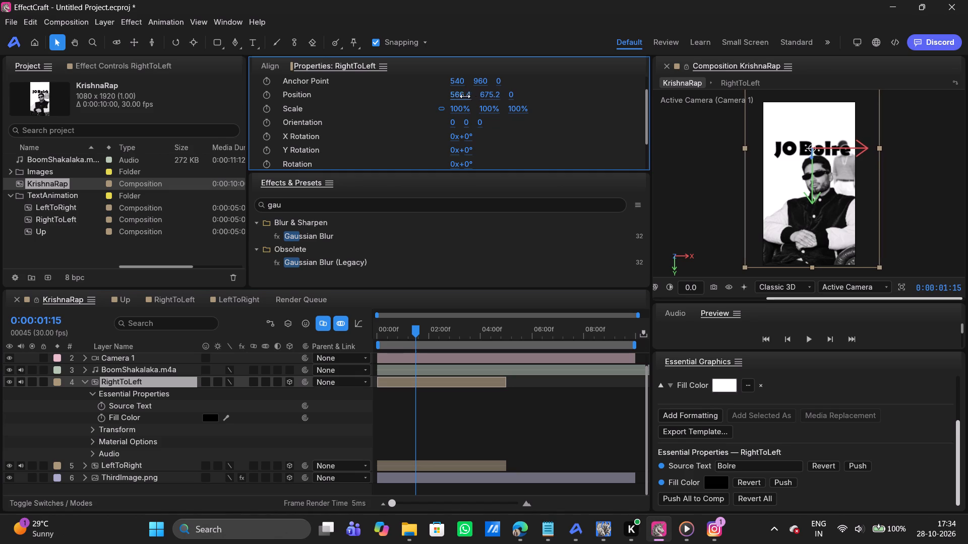
left_click_drag(465, 96, 473, 95)
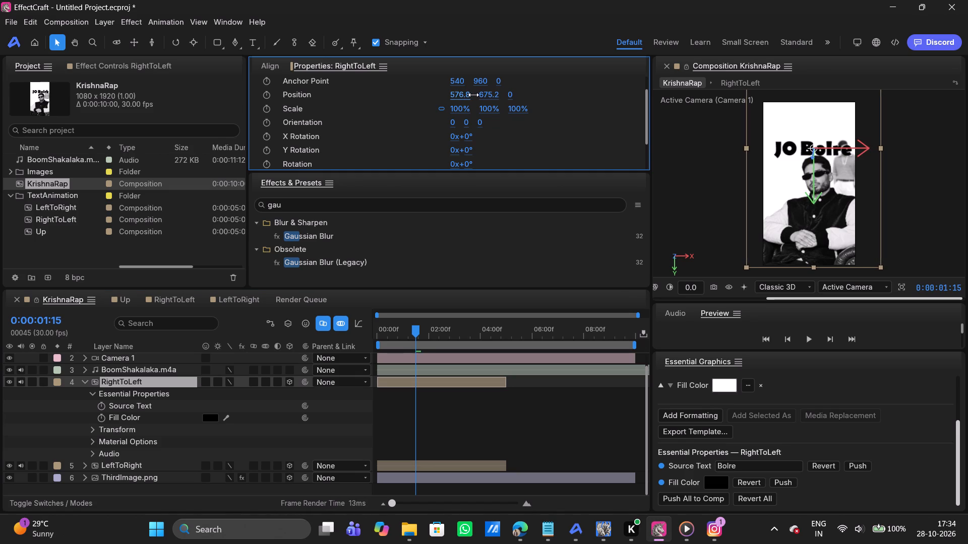
left_click_drag(473, 95, 471, 95)
Switch to Media Player, listen to the opening of the BoomShakalaka audio, pause it and return to the composition.
left_click(691, 534)
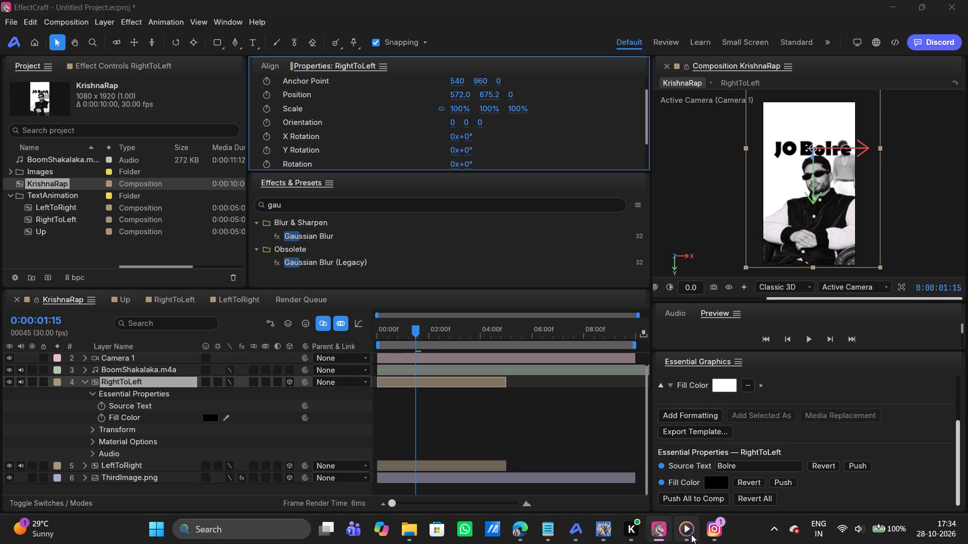
left_click_drag(212, 441, 58, 444)
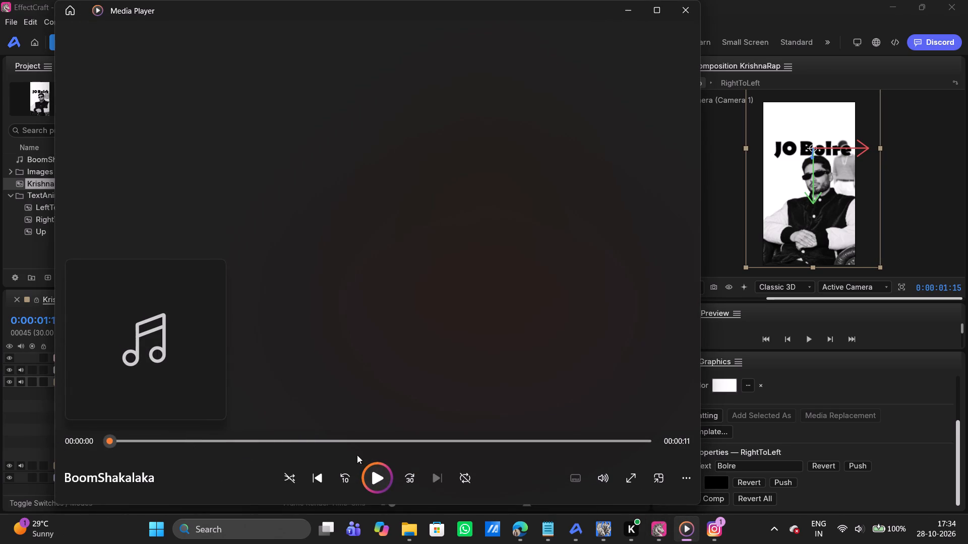
left_click(372, 479)
key("space")
key("space")
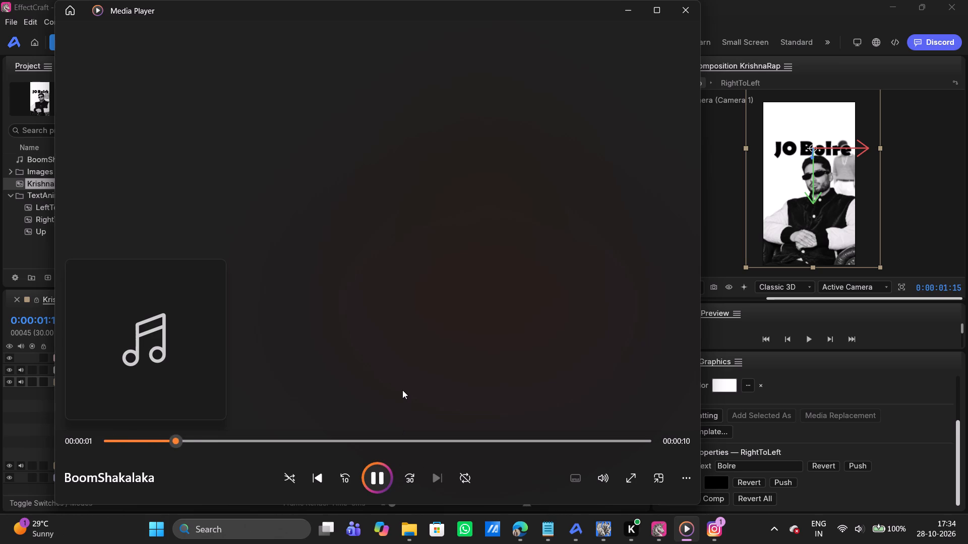
key("space")
left_click(624, 3)
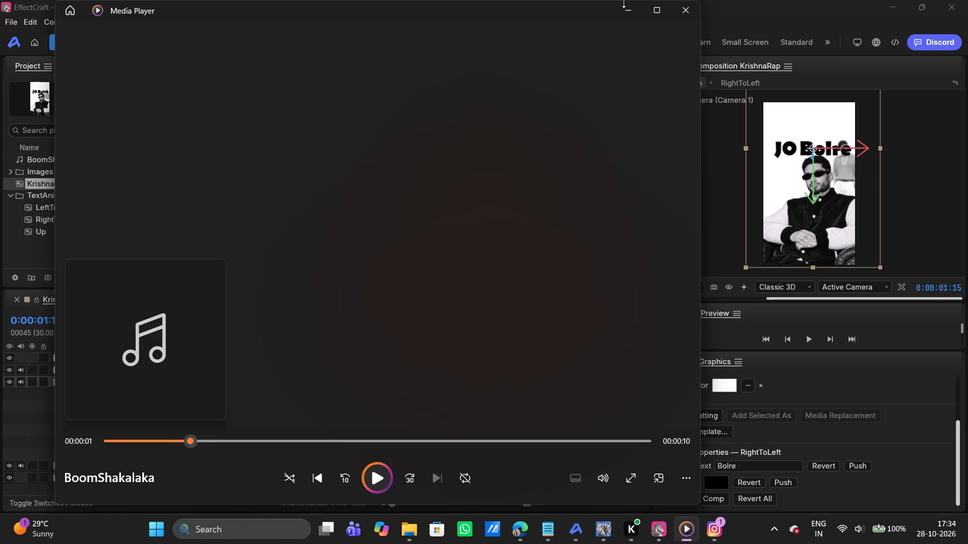
left_click(628, 8)
Add the Up composition to the KrishnaRap timeline directly above the RightToLeft layer.
left_click(514, 449)
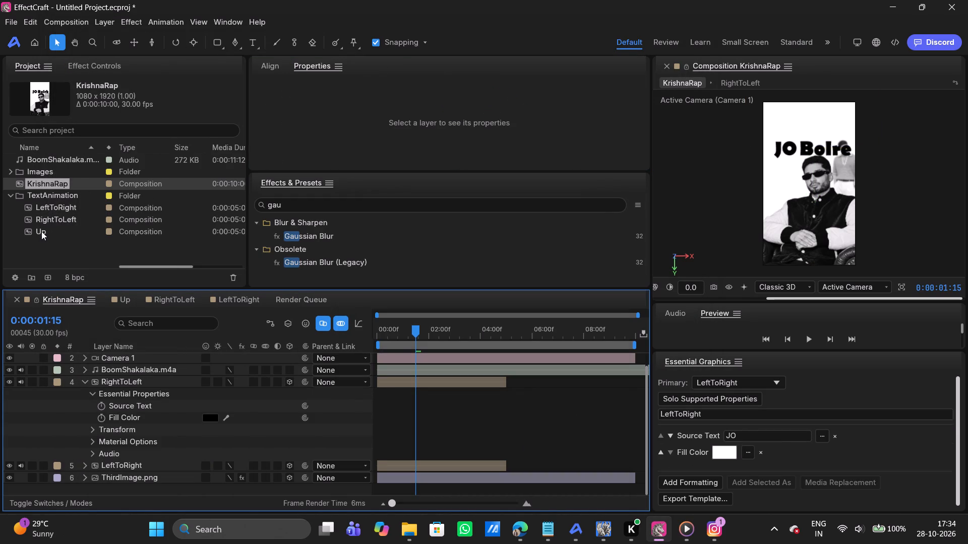
left_click_drag(41, 232, 376, 378)
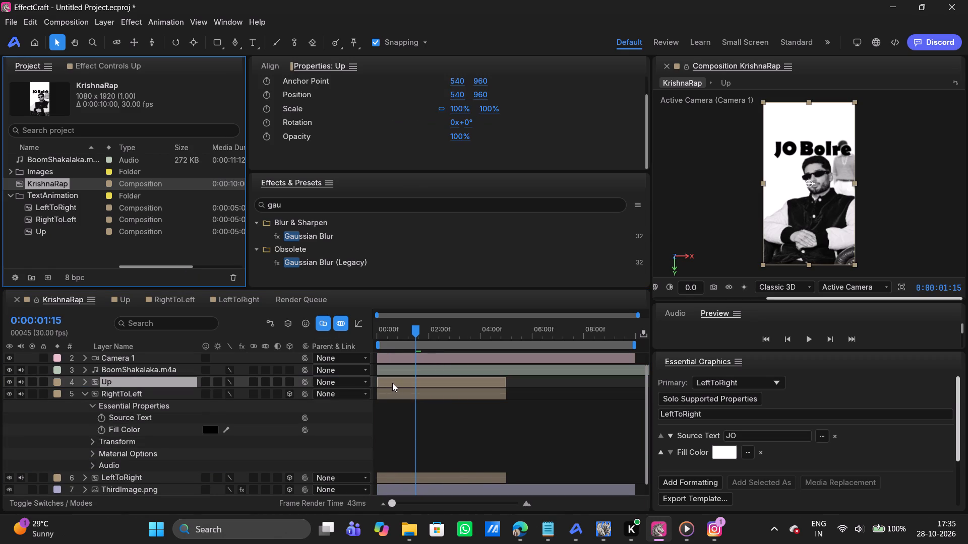
left_click(395, 383)
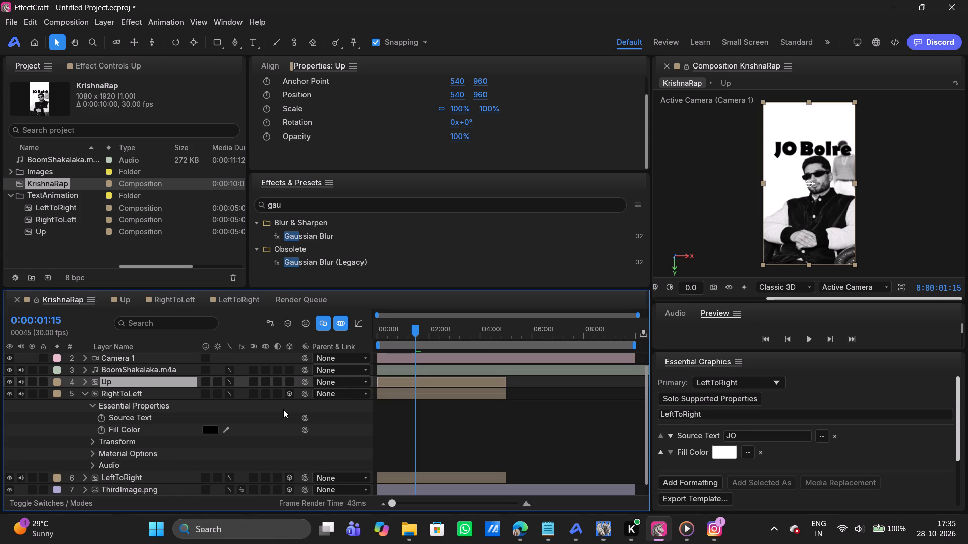
Set the Up layer's Fill Color essential property to pure red, FF0000.
left_click(87, 391)
left_click(81, 396)
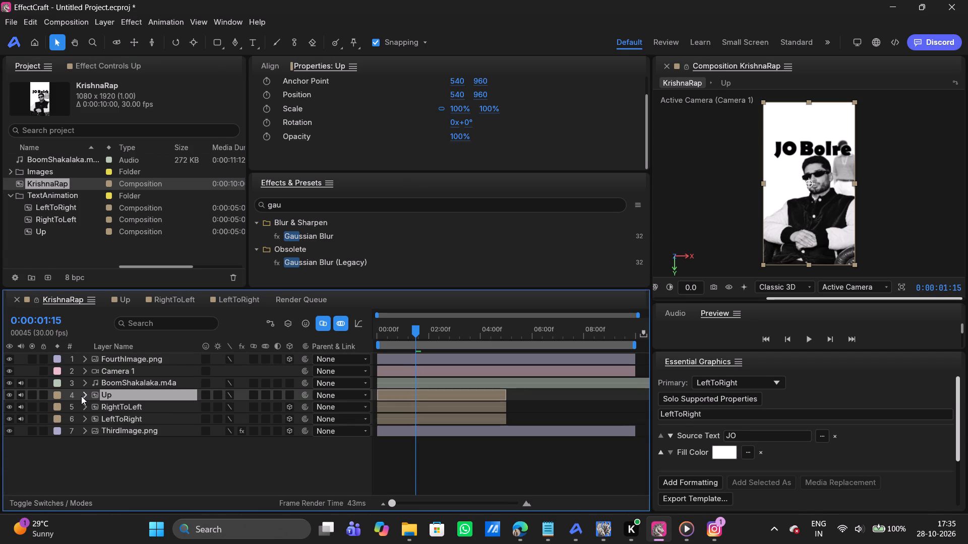
left_click(91, 407)
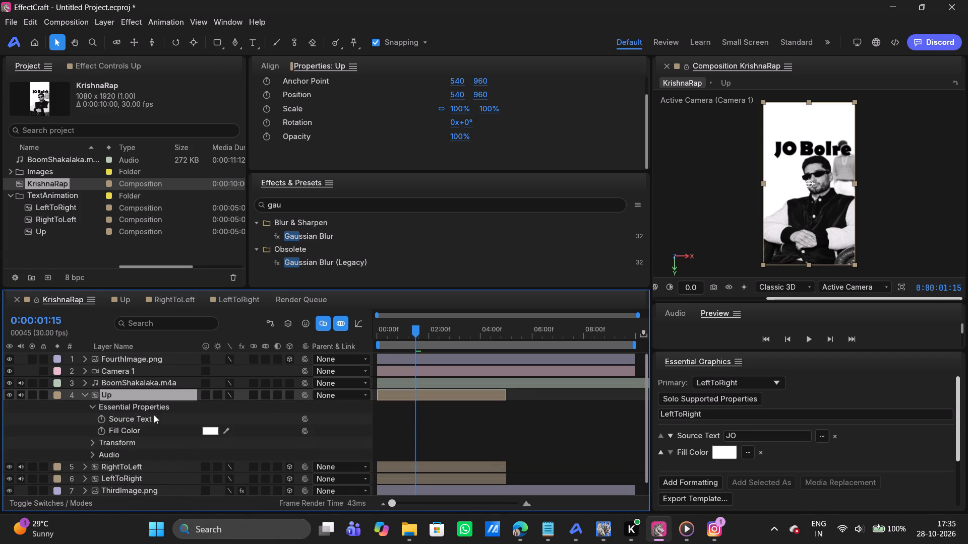
double_click(126, 431)
left_click(212, 431)
left_click_drag(250, 396, 253, 394)
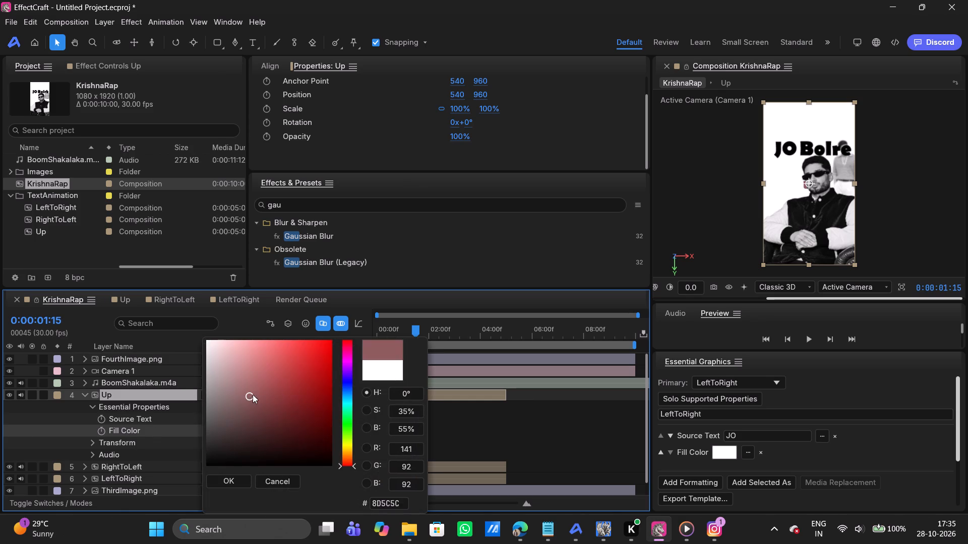
left_click_drag(253, 394, 368, 293)
left_click(213, 480)
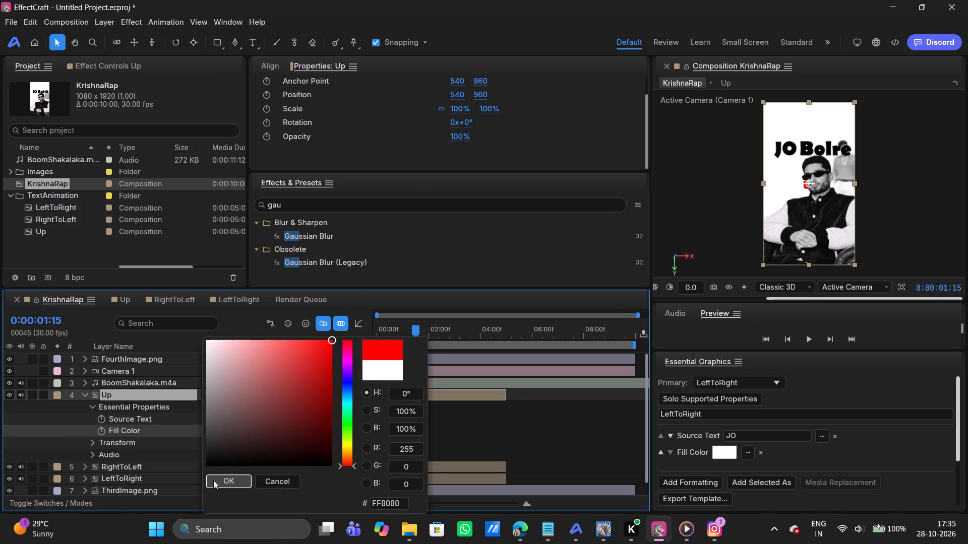
Make the Up layer a 3D layer.
left_click(291, 391)
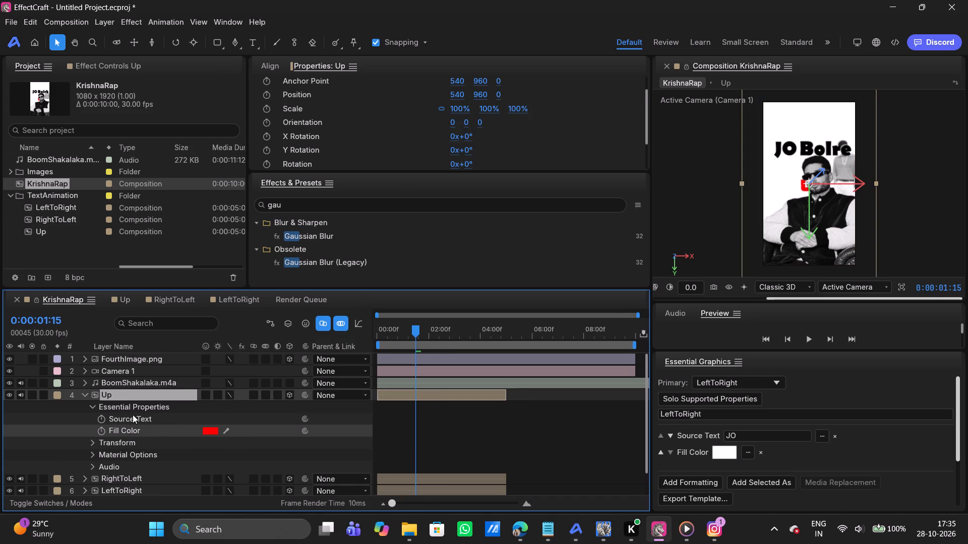
Change the Up layer's Source Text essential property to "Zada" in the KrishnaRap composition.
double_click(130, 397)
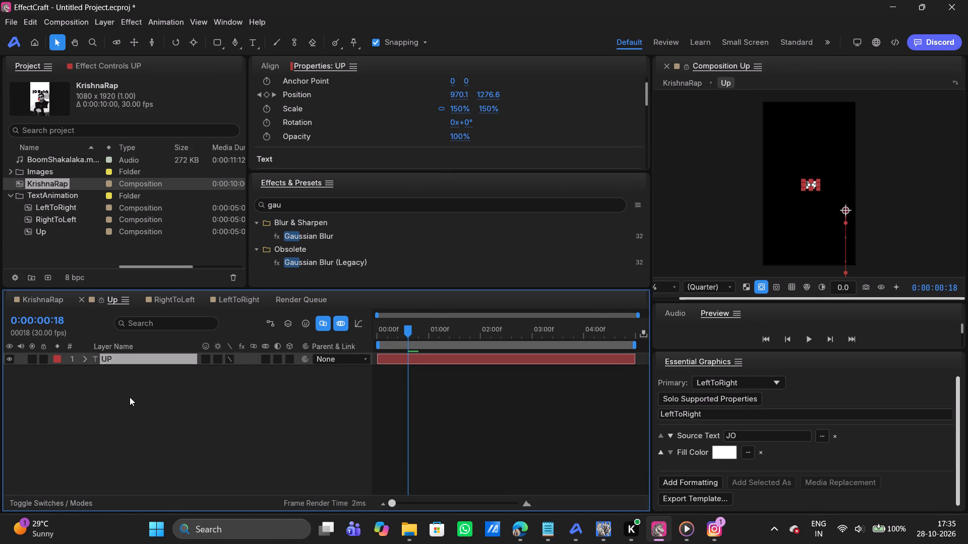
double_click(34, 298)
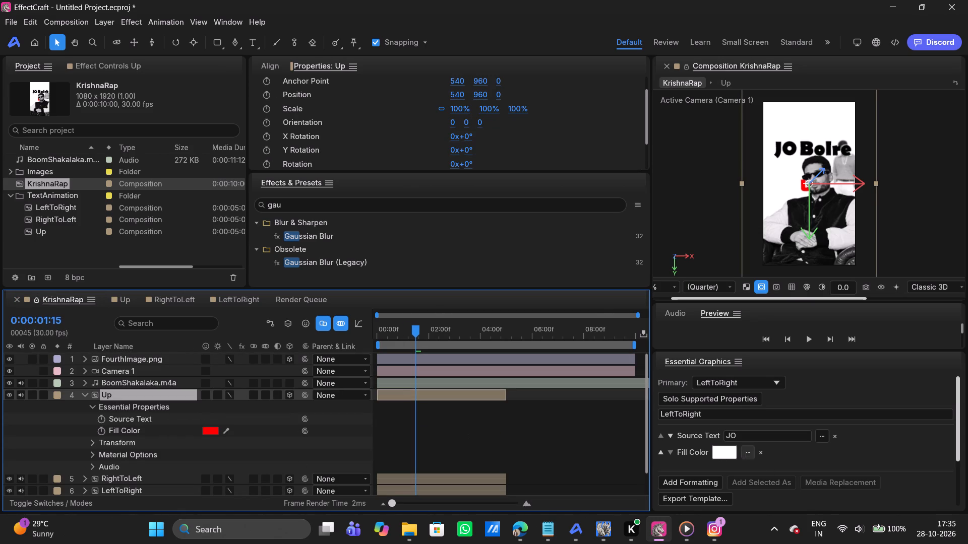
scroll(730, 431, "down", 7)
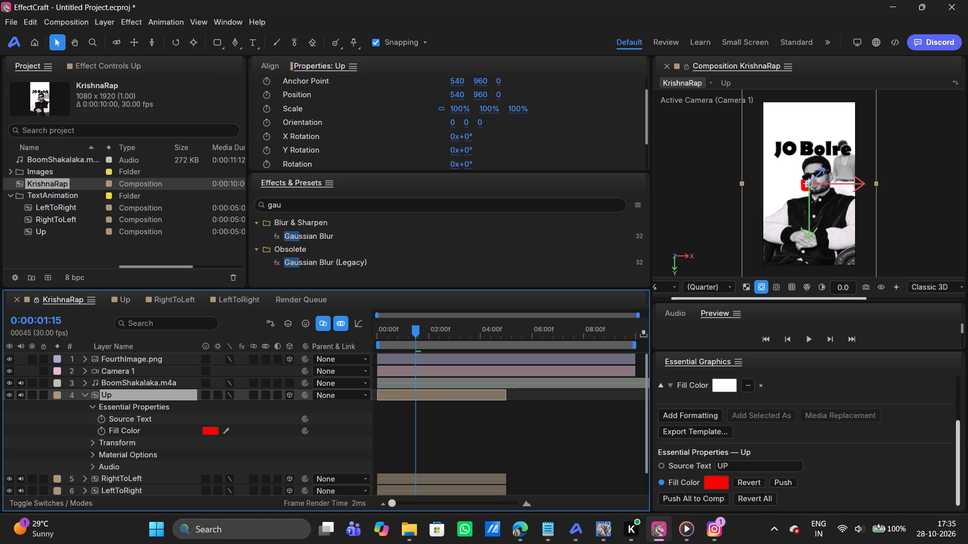
left_click(738, 465)
key("BackSpace")
key("BackSpace")
key("BackSpace")
type("Zad")
key("a")
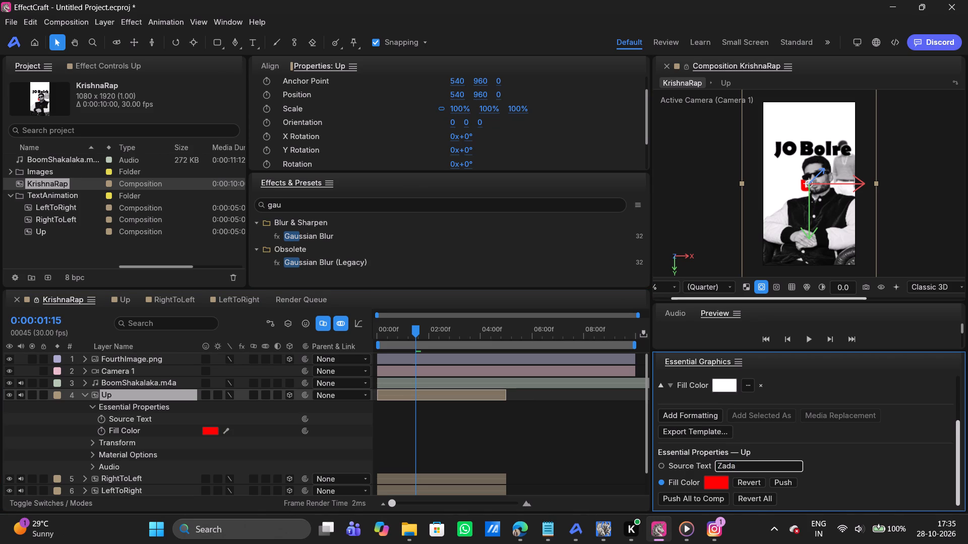
key("Return")
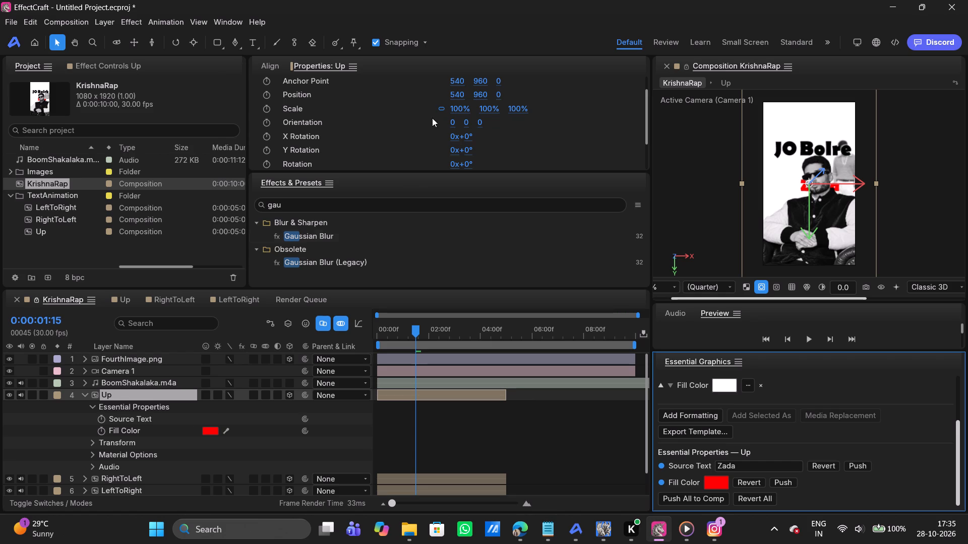
Move the Up layer beneath the JO text, to a position of about X 368, Y 795.2.
left_click_drag(458, 95, 296, 109)
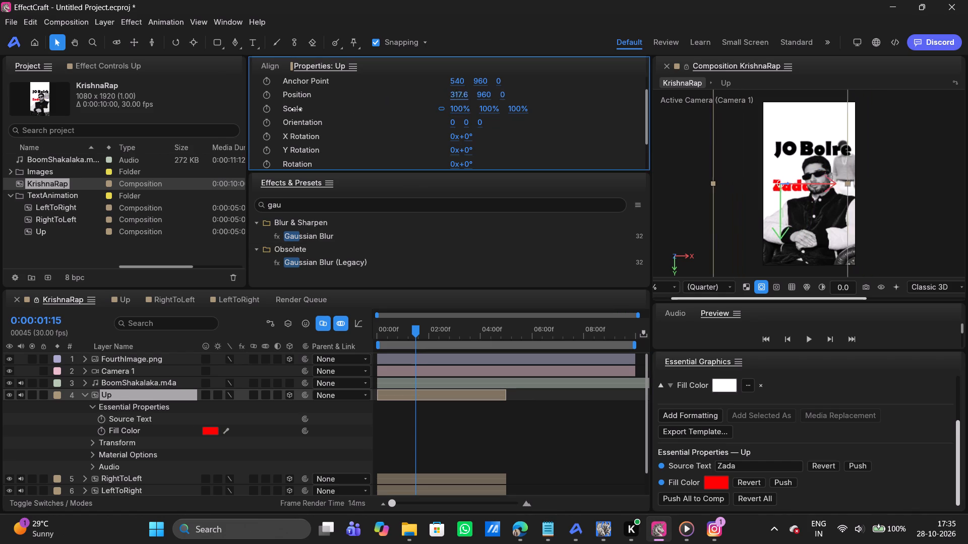
left_click_drag(296, 109, 339, 104)
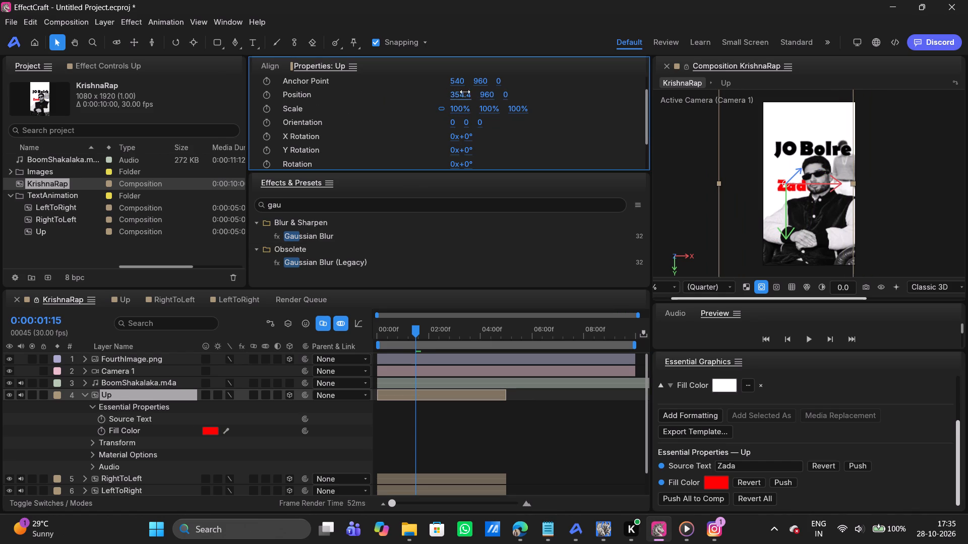
left_click_drag(488, 96, 389, 99)
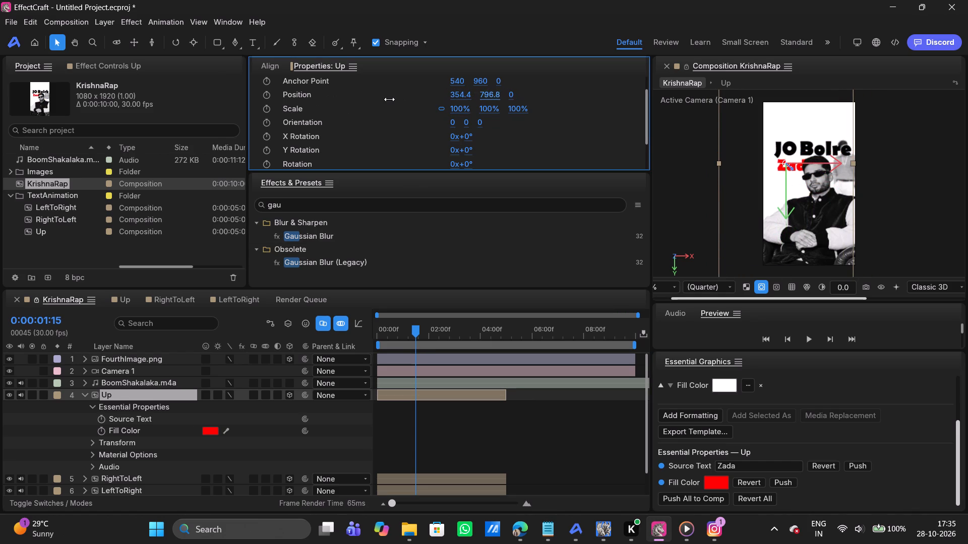
left_click_drag(389, 99, 387, 98)
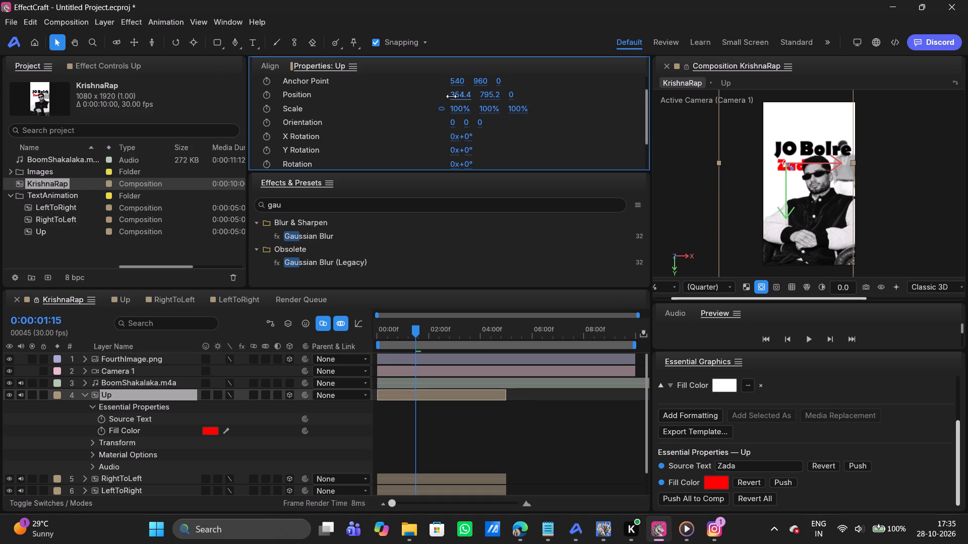
left_click_drag(451, 96, 462, 95)
Enlarge the Up layer uniformly to a scale of about 194.4%.
left_click_drag(458, 105, 489, 102)
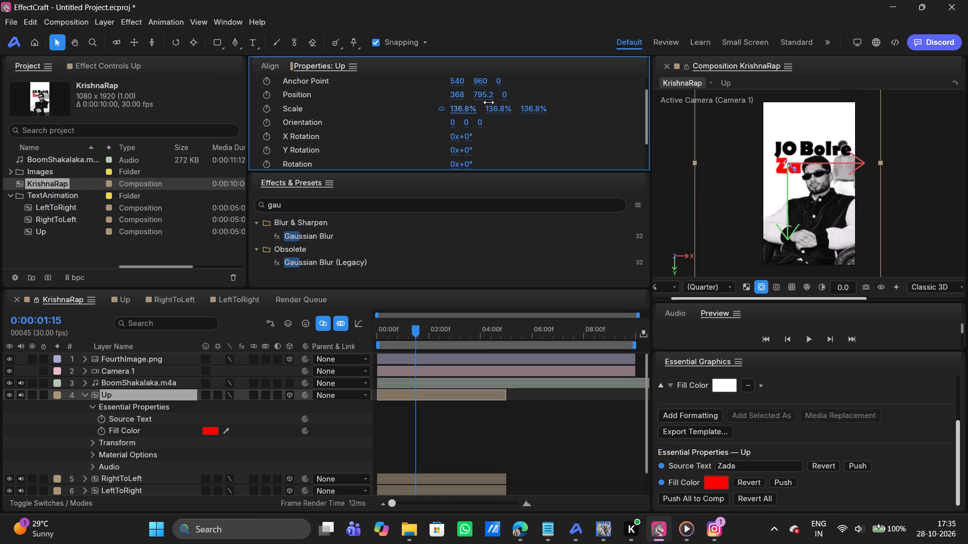
left_click_drag(489, 102, 529, 97)
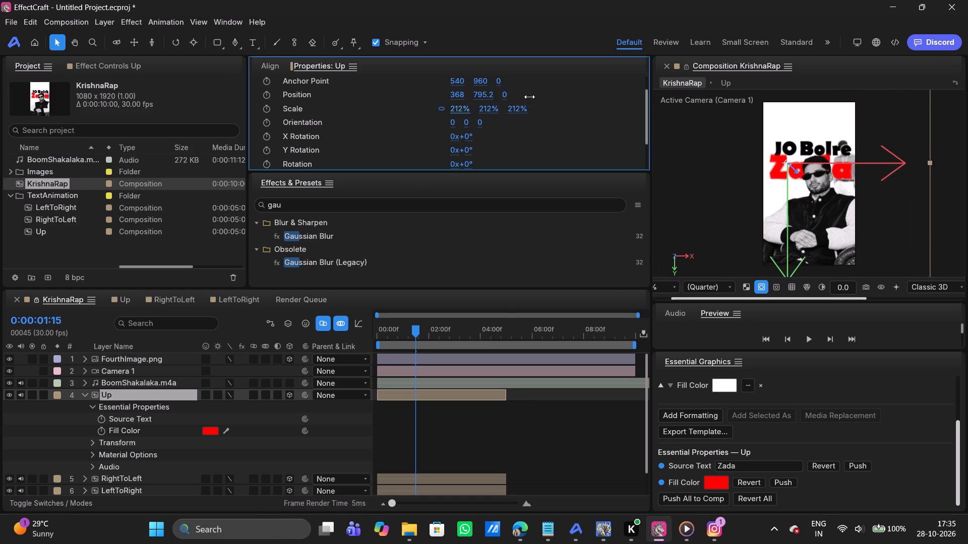
left_click_drag(529, 97, 520, 99)
Reposition the enlarged Zada text just below the JO Bolre line, at about X 385.6, Y 819.2.
left_click_drag(454, 98, 461, 97)
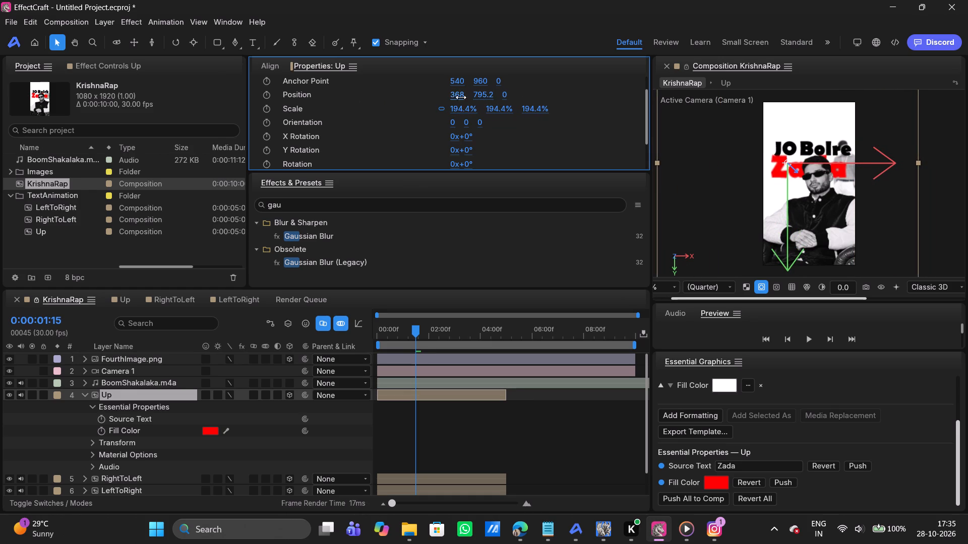
left_click_drag(461, 97, 469, 97)
left_click_drag(493, 96, 519, 94)
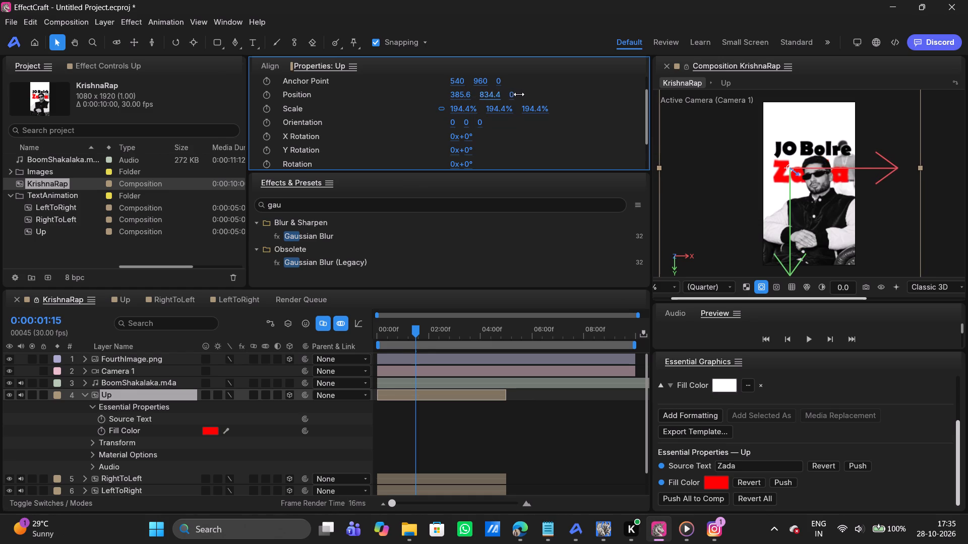
left_click_drag(519, 94, 510, 95)
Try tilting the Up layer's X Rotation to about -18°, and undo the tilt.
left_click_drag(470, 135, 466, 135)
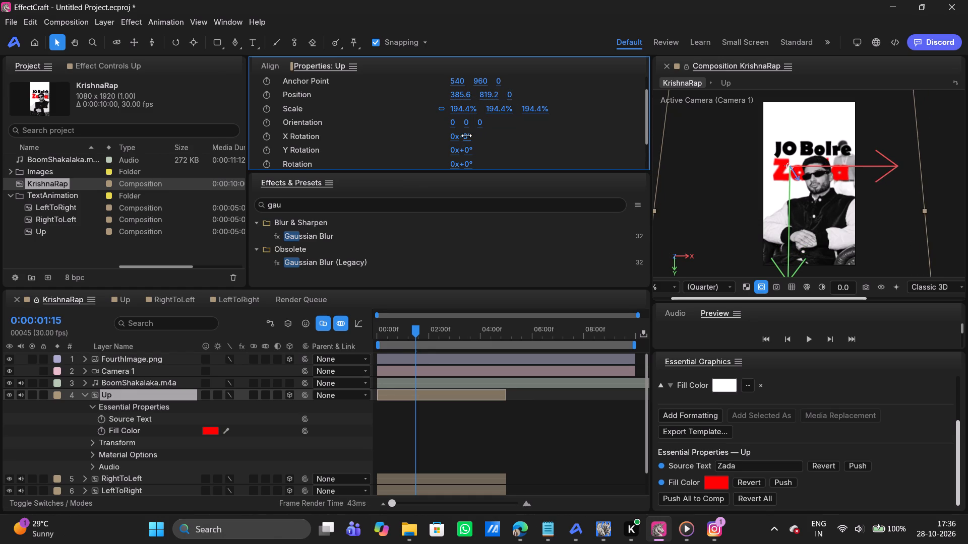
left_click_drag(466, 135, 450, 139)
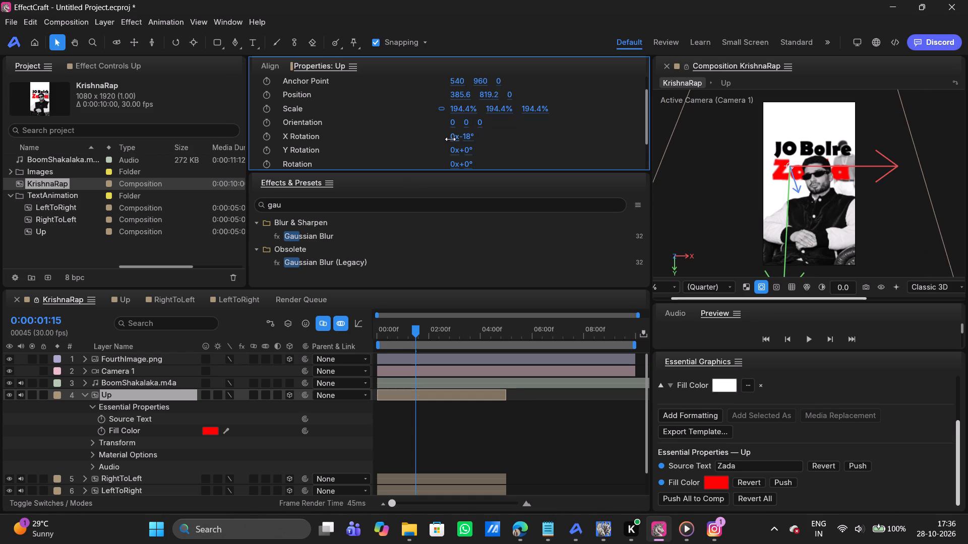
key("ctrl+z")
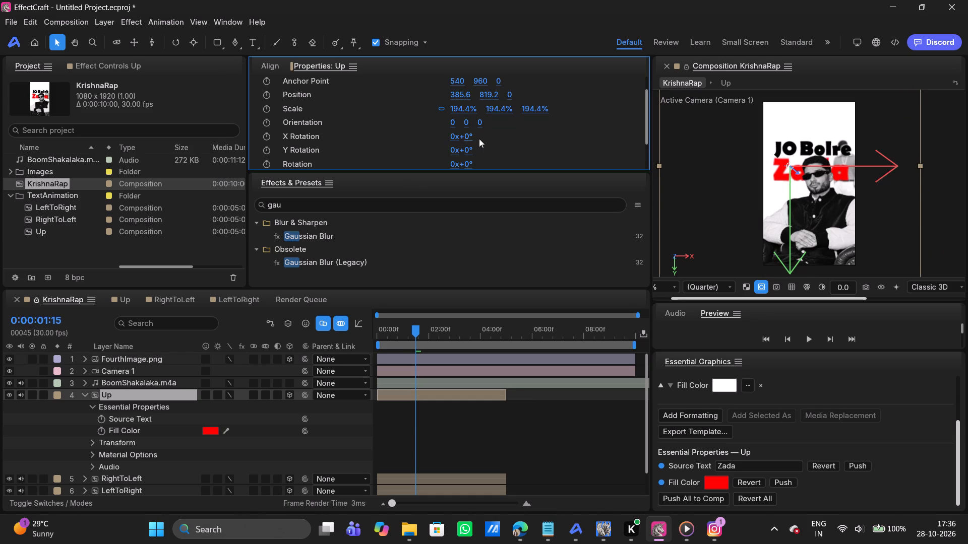
Tilt the red Zada text slightly, with Rotation at about -2.8° and X Rotation at about 2.8°.
left_click_drag(470, 165, 473, 165)
left_click_drag(473, 165, 456, 162)
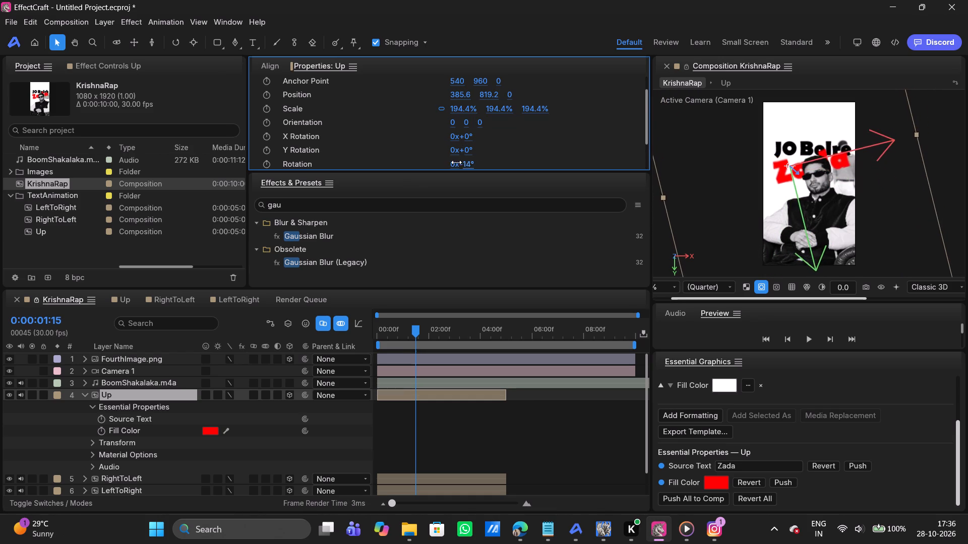
left_click_drag(456, 162, 468, 158)
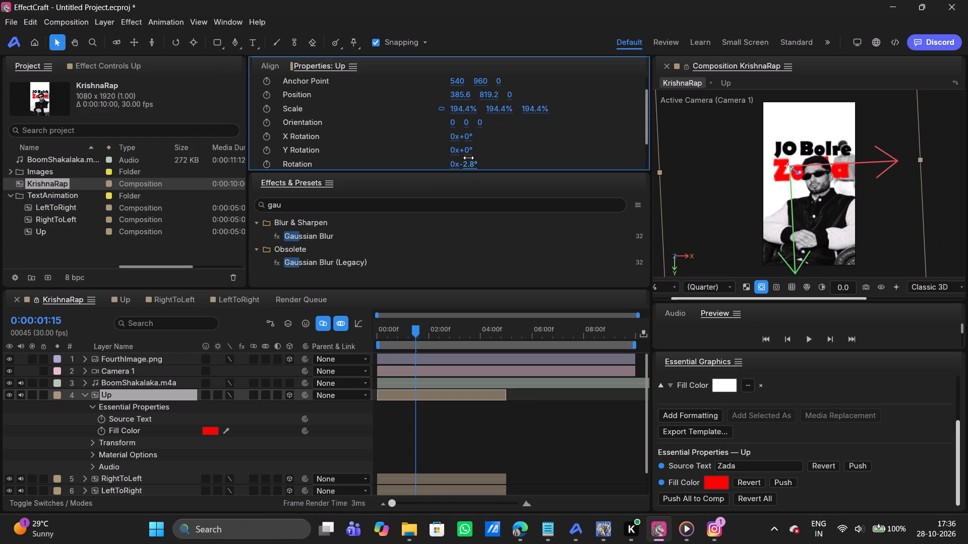
left_click_drag(474, 139, 450, 134)
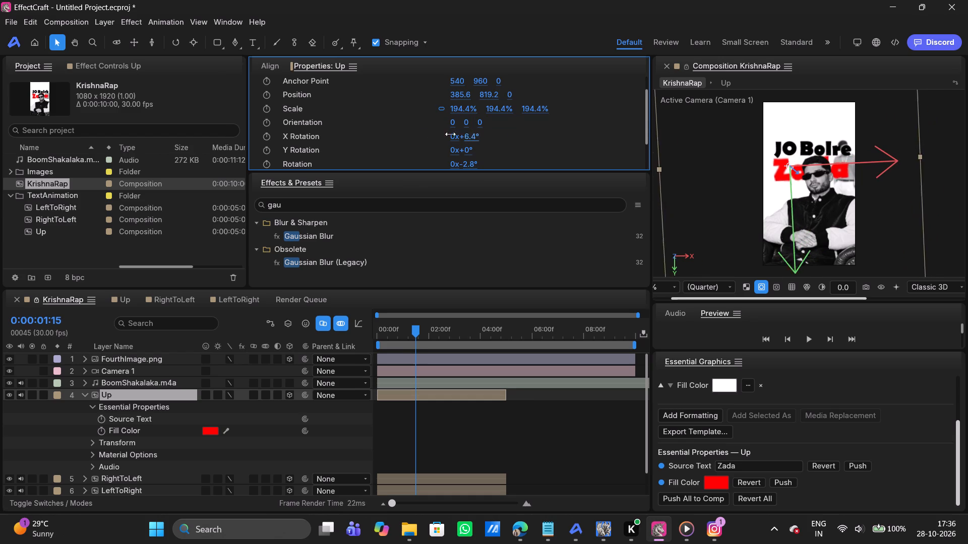
left_click_drag(450, 134, 486, 131)
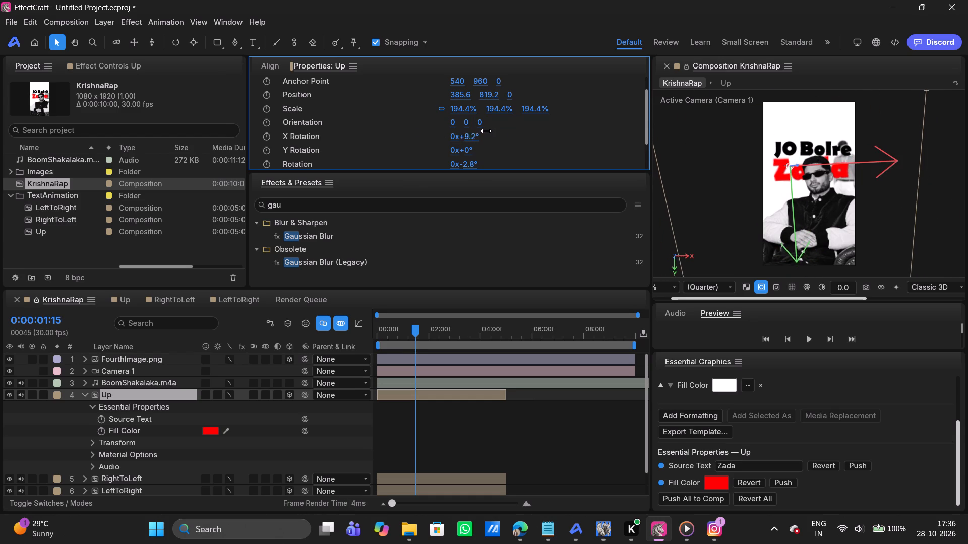
left_click_drag(486, 131, 480, 131)
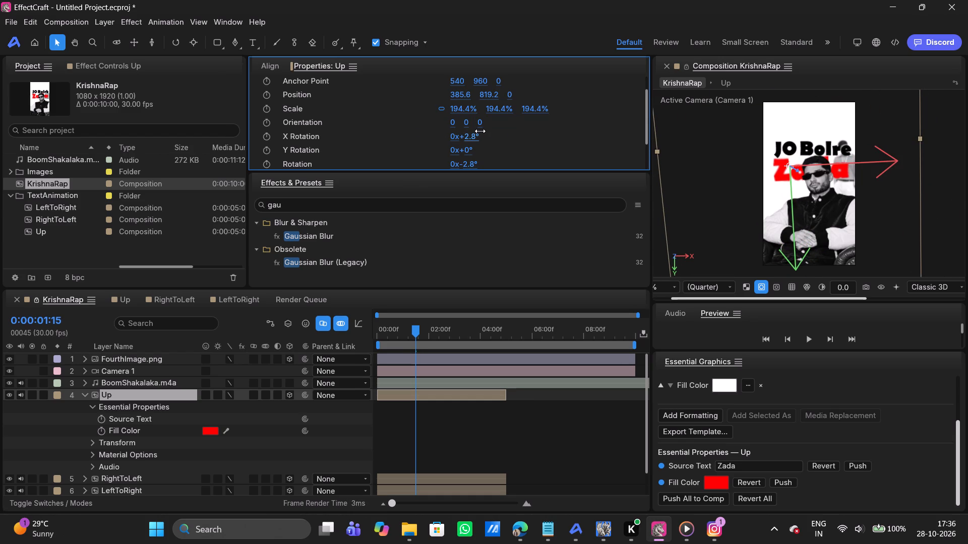
Play the KrishnaRap composition from the start to review the text animation, and return to frame 0.
left_click_drag(418, 329, 290, 332)
left_click(501, 457)
key("space")
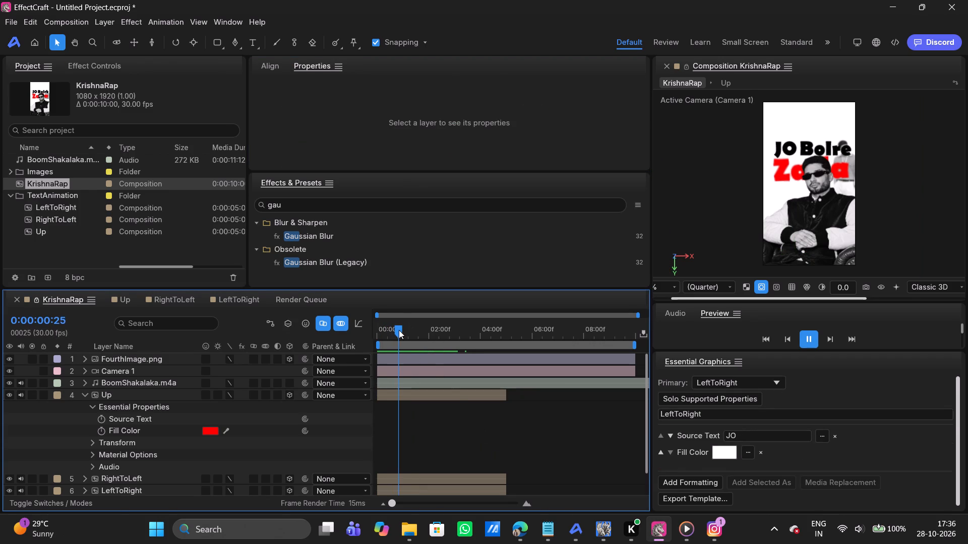
left_click_drag(399, 330, 307, 334)
left_click_drag(405, 330, 377, 331)
key("space")
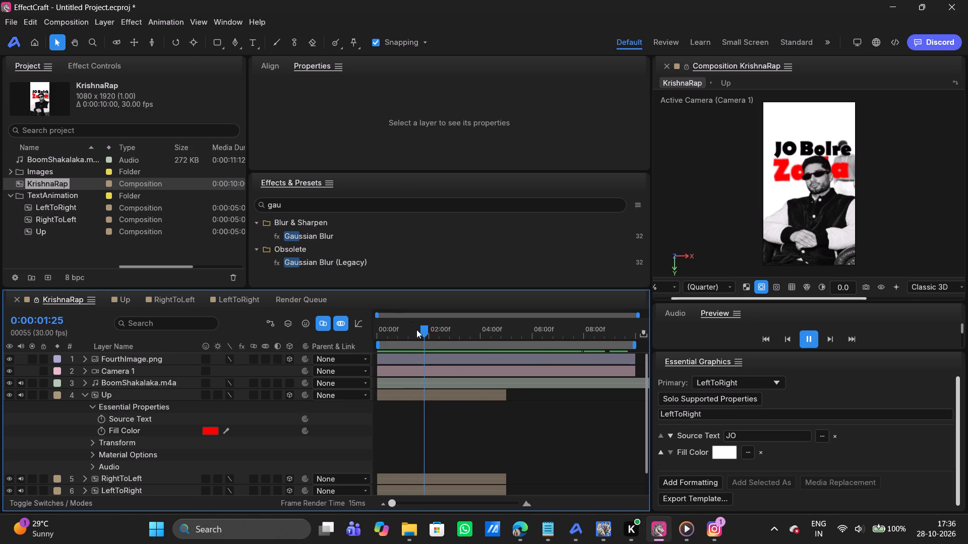
left_click_drag(416, 329, 358, 330)
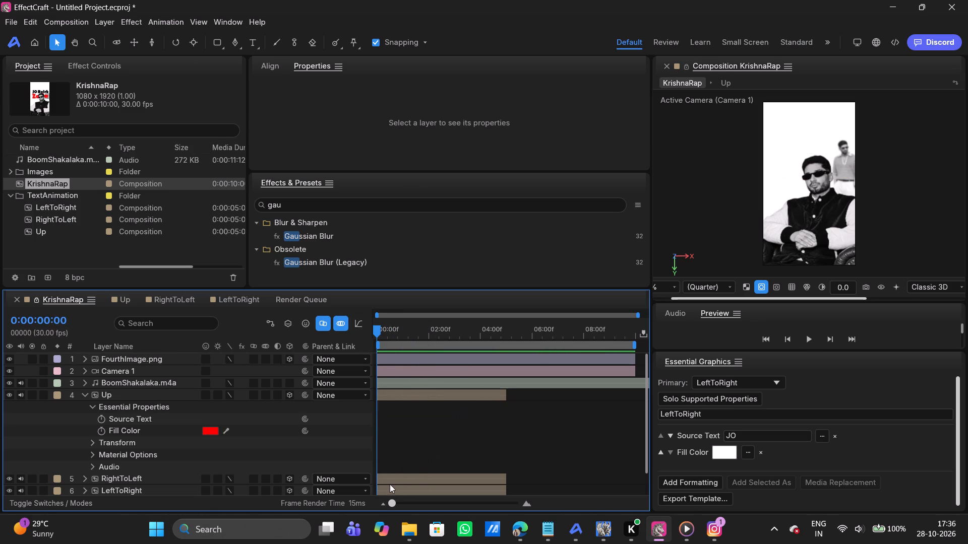
Shift the RightToLeft layer a few frames later so it starts just after the LeftToRight layer.
left_click(396, 492)
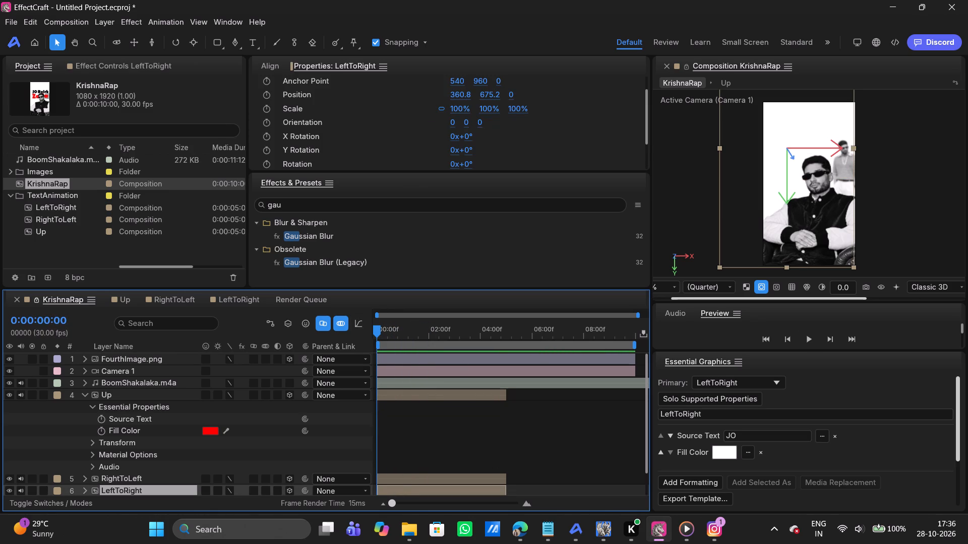
left_click(403, 479)
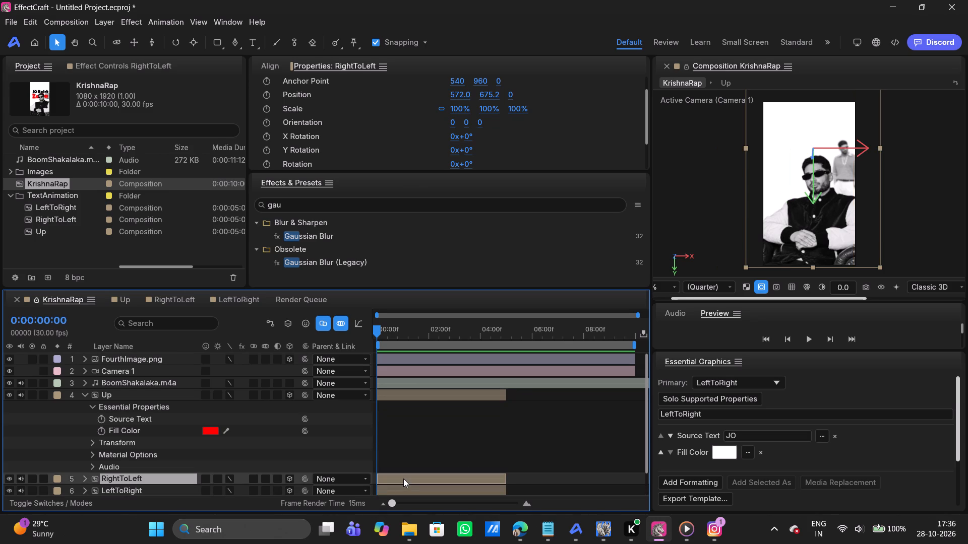
left_click_drag(403, 479, 410, 479)
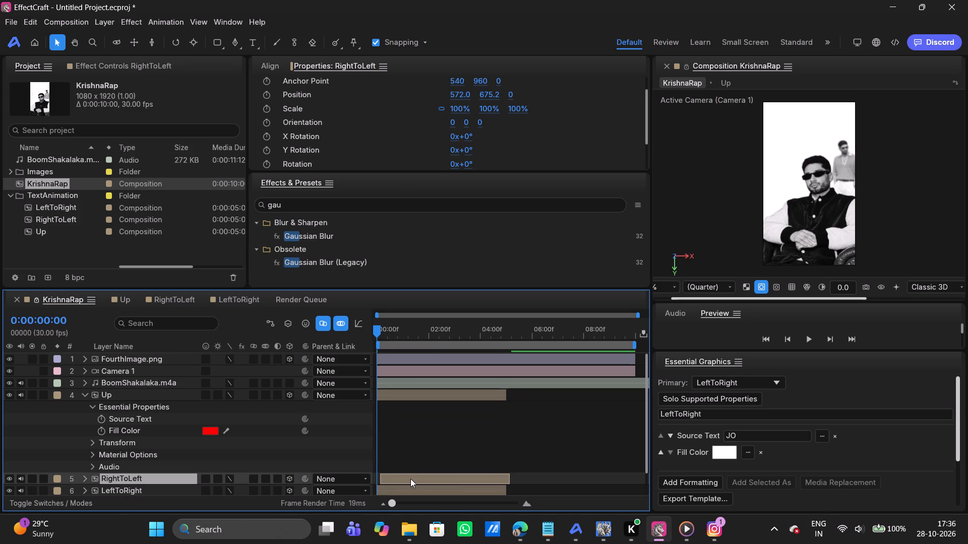
left_click_drag(410, 479, 410, 479)
Collapse the Up layer's properties and shift the layer later so it starts shortly after RightToLeft.
left_click(402, 396)
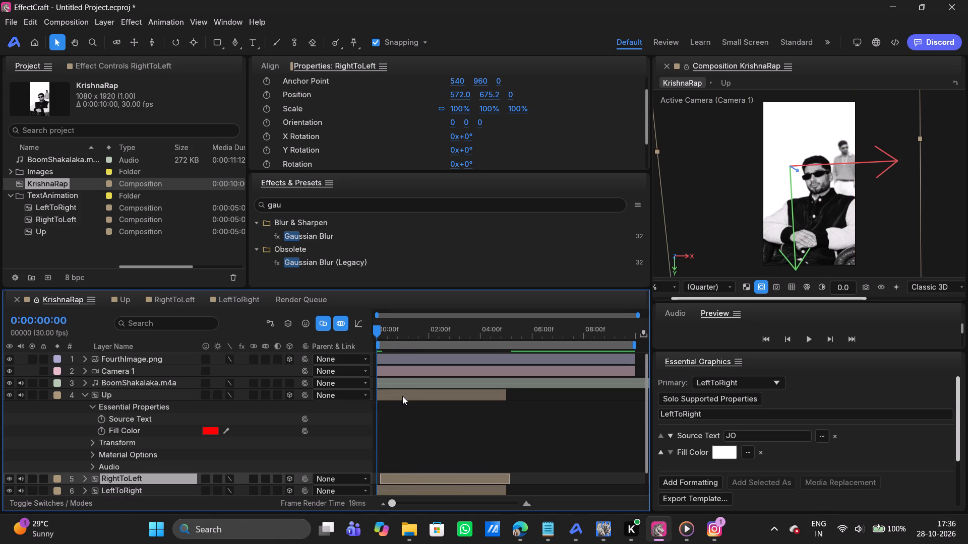
left_click(86, 395)
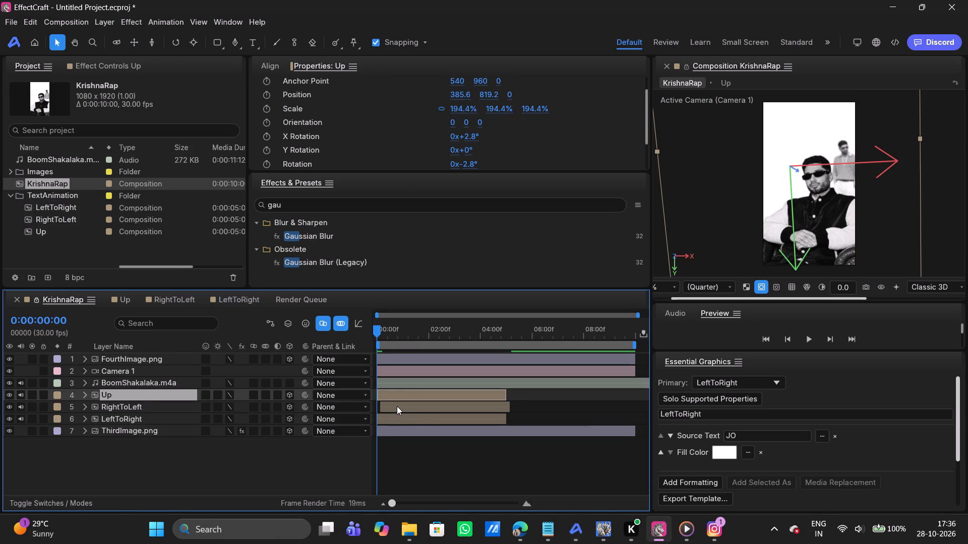
left_click_drag(392, 395, 397, 395)
left_click_drag(397, 395, 404, 395)
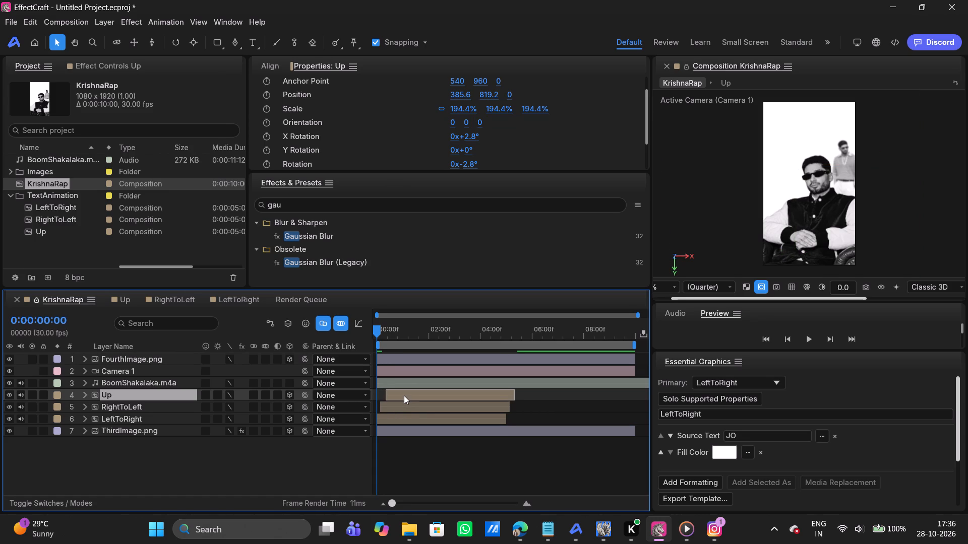
left_click_drag(404, 395, 404, 396)
Rename the LeftToRight layer in the KrishnaRap timeline as Jo.
right_click(120, 394)
left_click(115, 419)
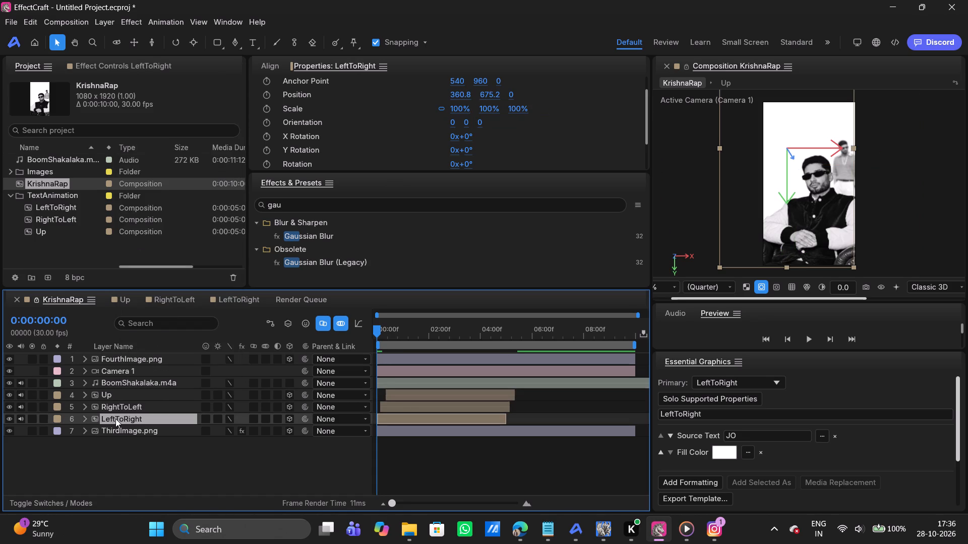
right_click(115, 419)
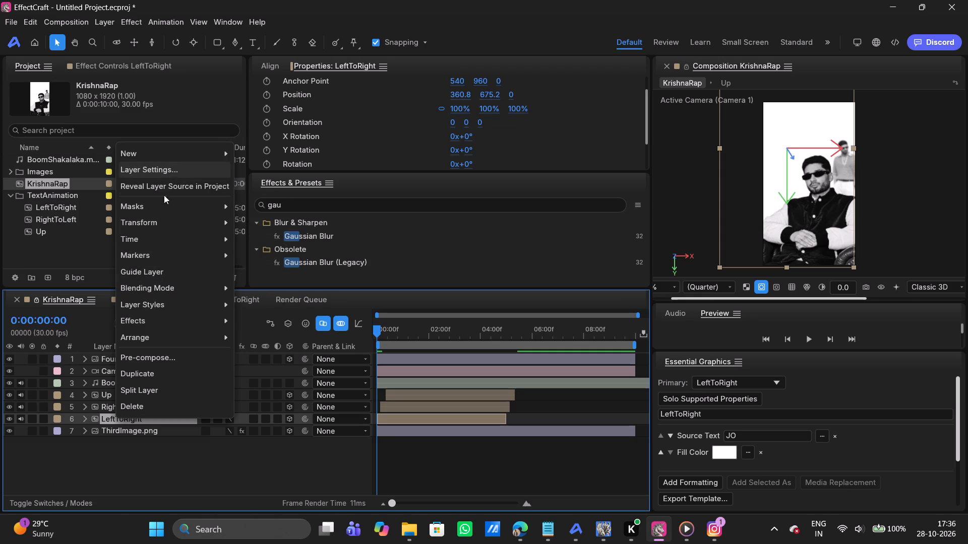
left_click(110, 418)
key("Return")
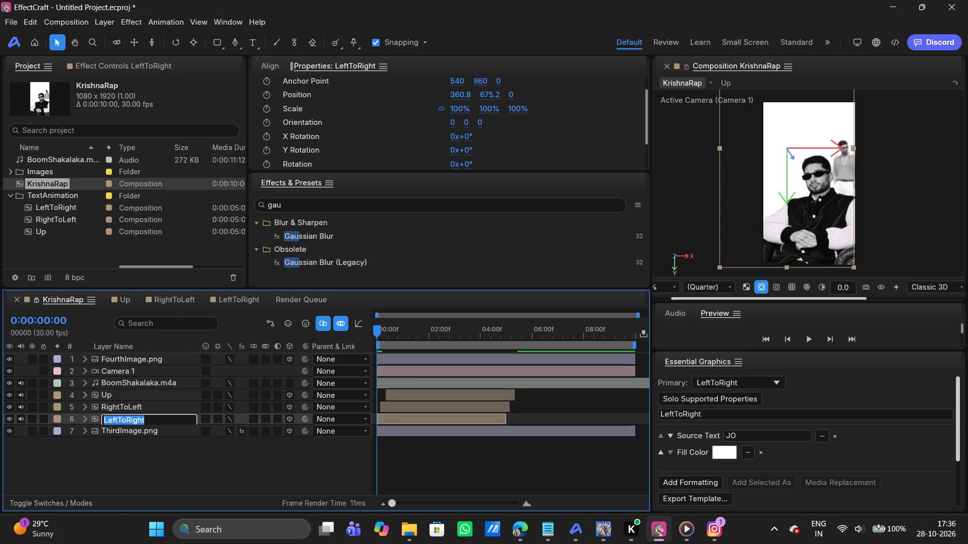
key("BackSpace")
type("Jo")
key("Return")
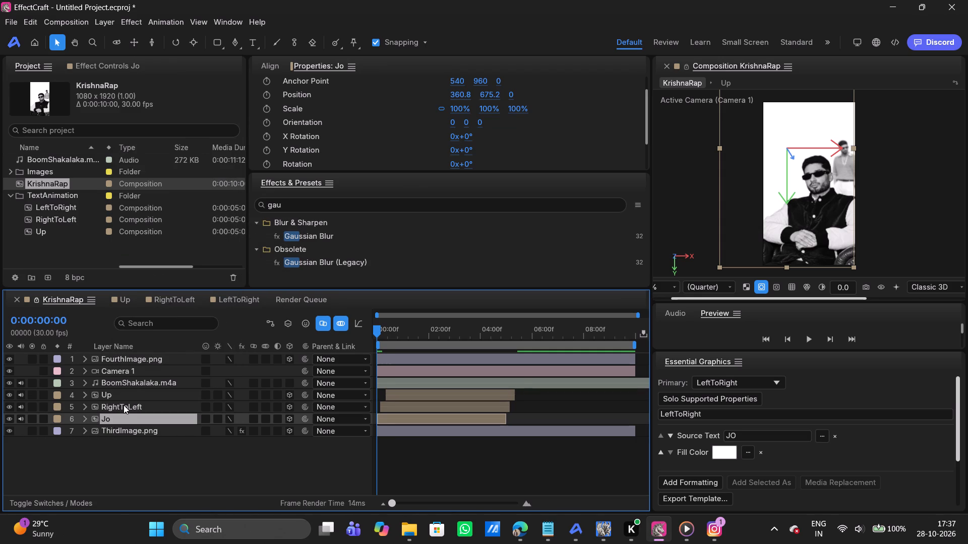
Rename the RightToLeft layer in the KrishnaRap timeline as Bolre.
left_click(125, 405)
key("Return")
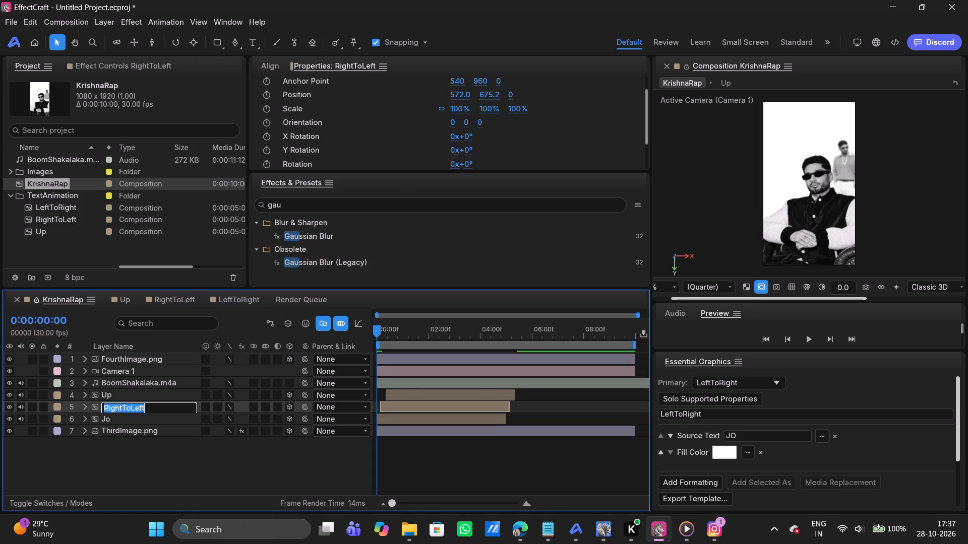
key("BackSpace")
type("Bolre")
key("Return")
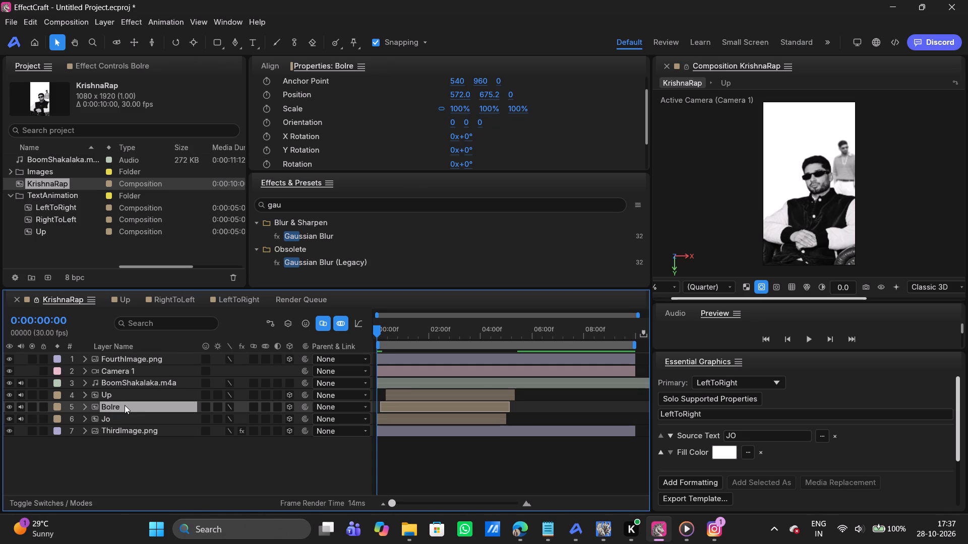
Rename the Up layer in the KrishnaRap timeline as Zada.
left_click(108, 392)
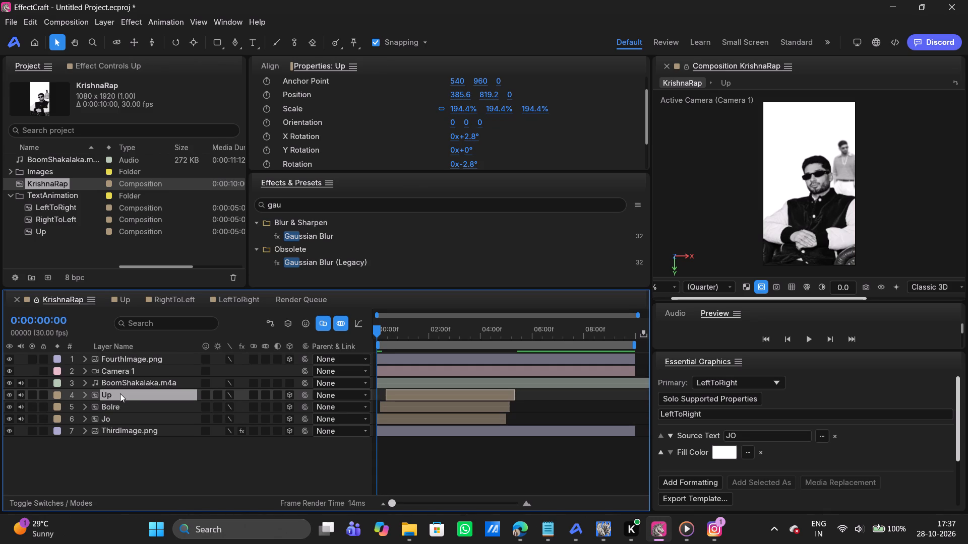
key("Return")
key("BackSpace")
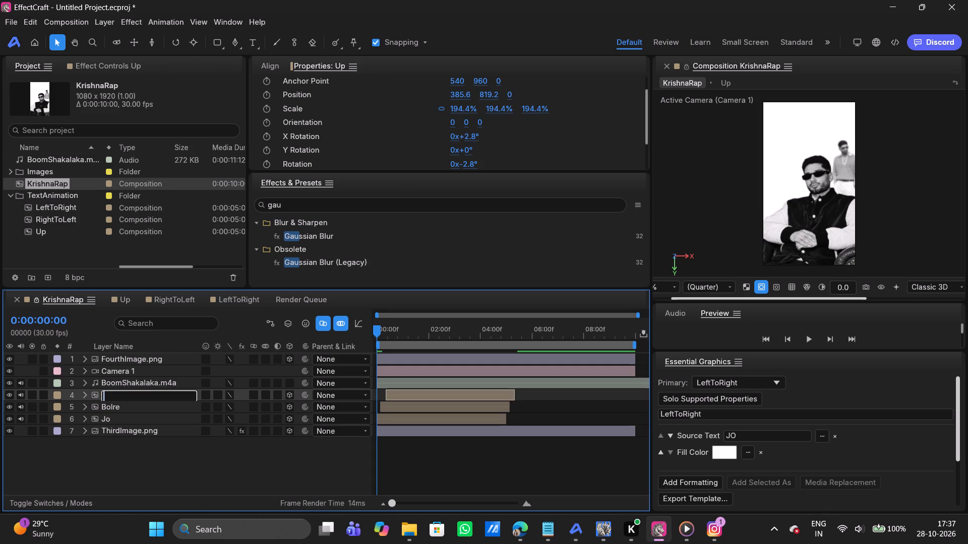
type("Zada")
key("Return")
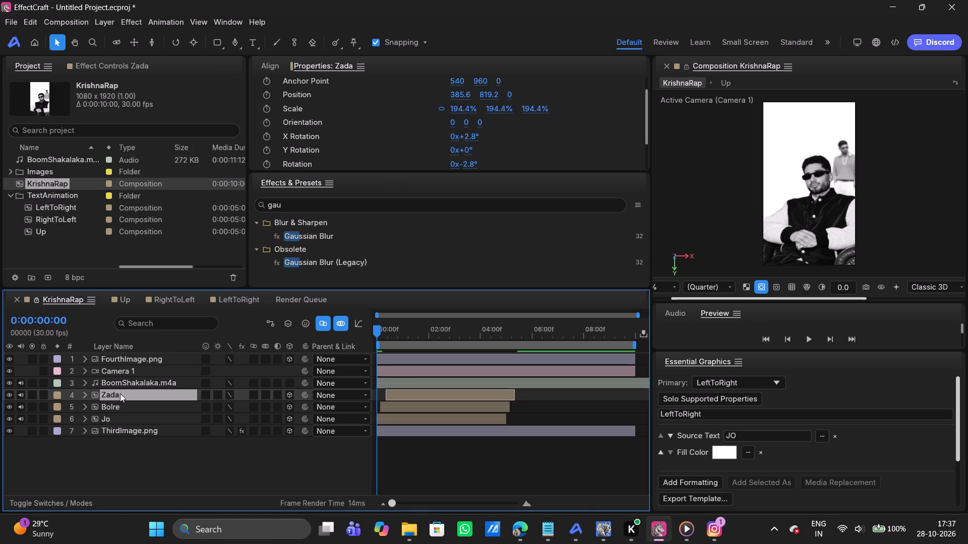
Replay the opening of the KrishnaRap composition several times to check the staggered timing of Jo, Bolre and Zada.
left_click(233, 475)
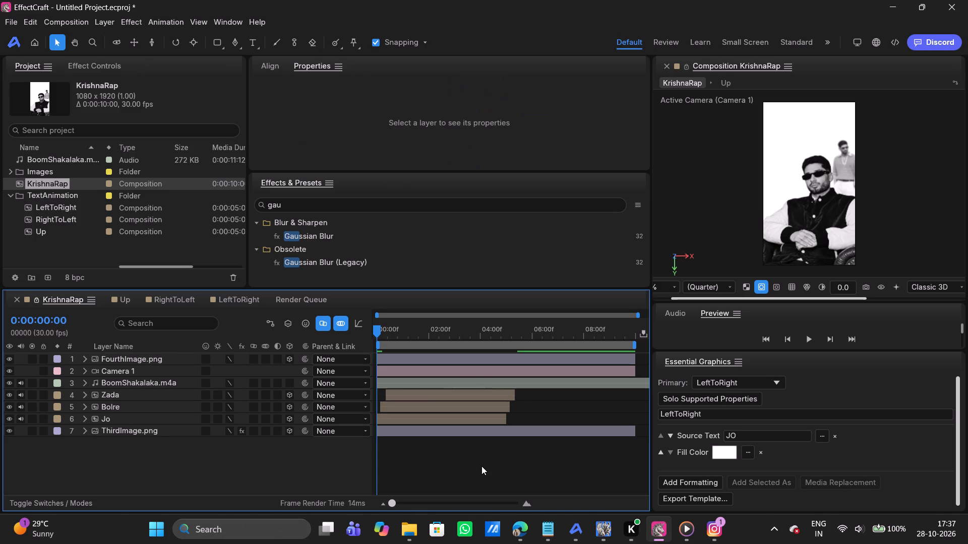
key("space")
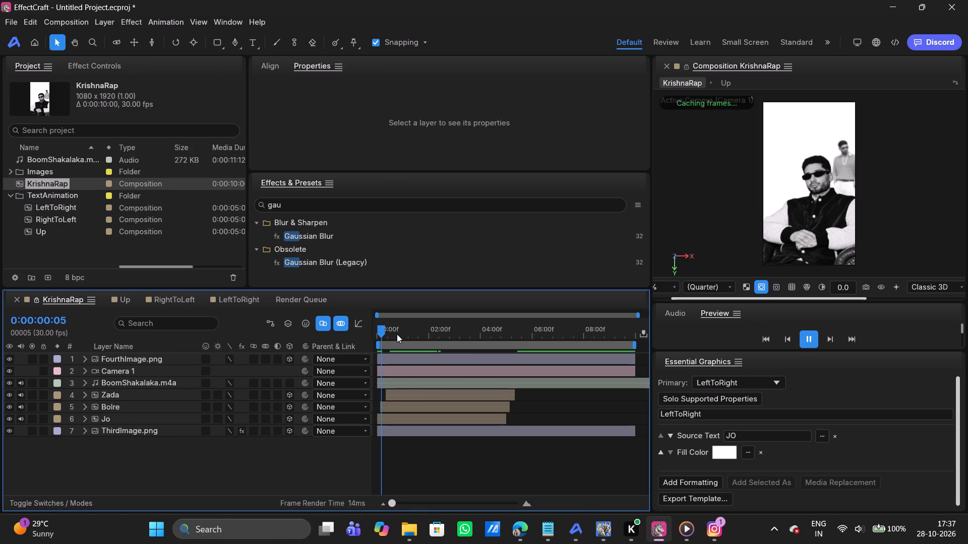
left_click_drag(397, 335, 321, 337)
key("space")
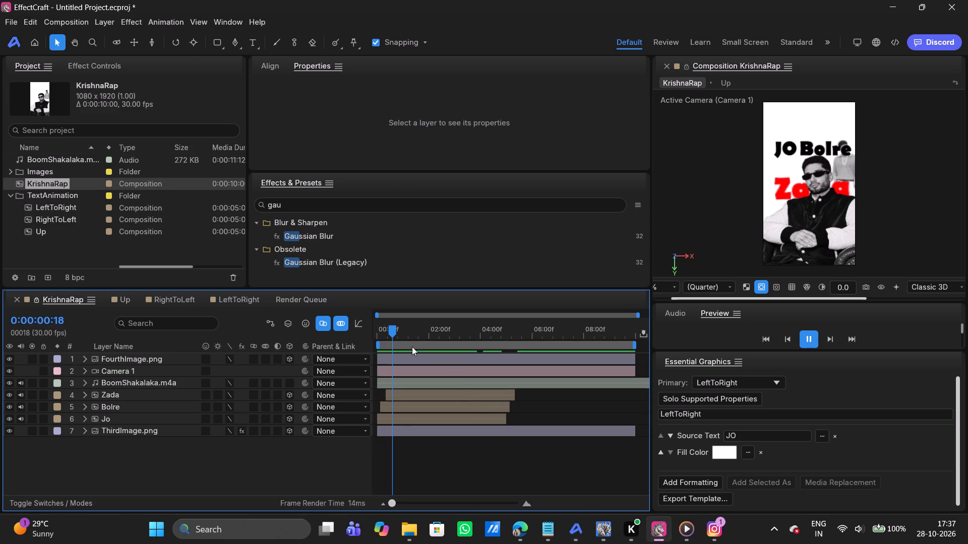
left_click_drag(397, 328, 328, 331)
key("space")
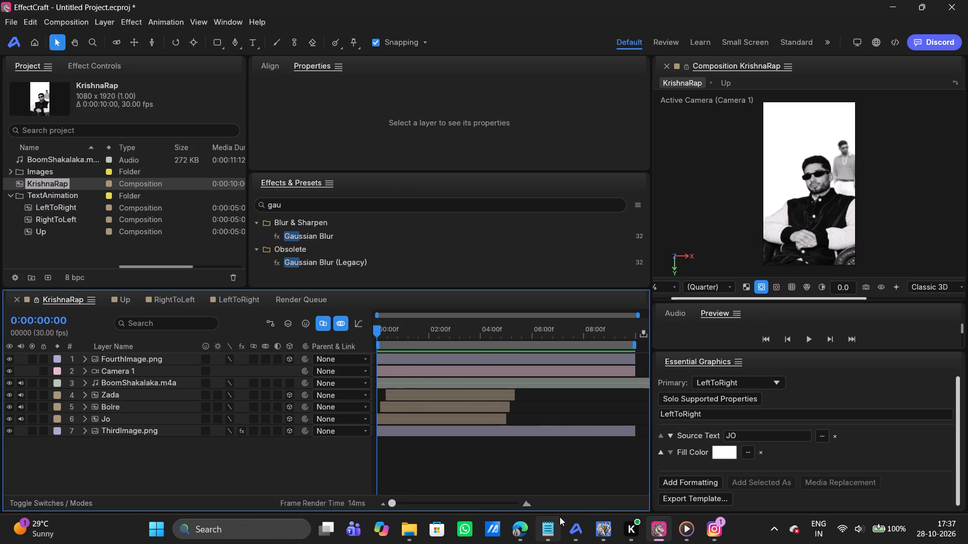
key("space")
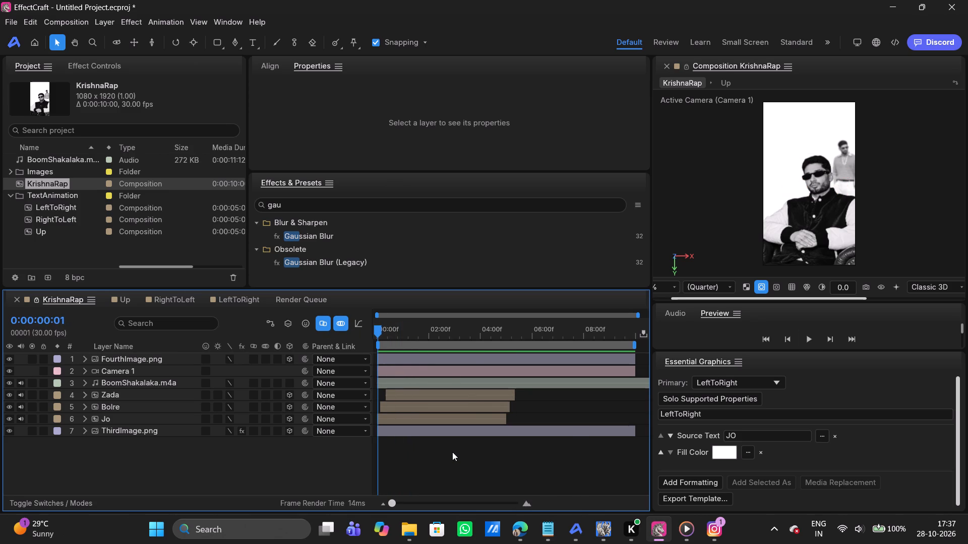
left_click_drag(386, 329, 342, 330)
key("space")
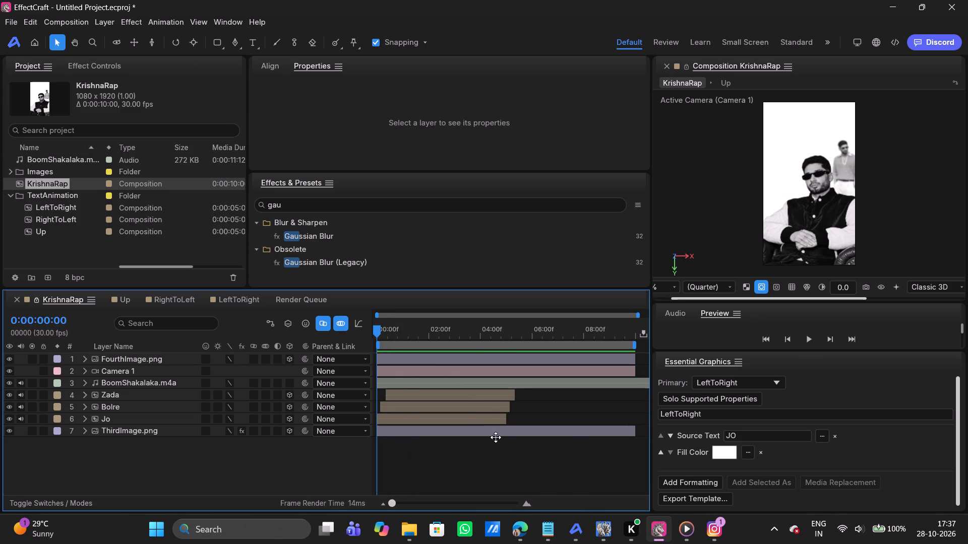
Replay the KrishnaRap composition from its first frame to recheck the timing of the lyric layers.
left_click_drag(399, 329, 316, 329)
key("space")
left_click_drag(411, 329, 333, 326)
left_click(398, 422)
left_click(423, 455)
Keyframe Camera 1's Position at the first frame and at 0:00:00:08, pulling its Z value back to about -1545.6 at the second keyframe.
left_click(124, 370)
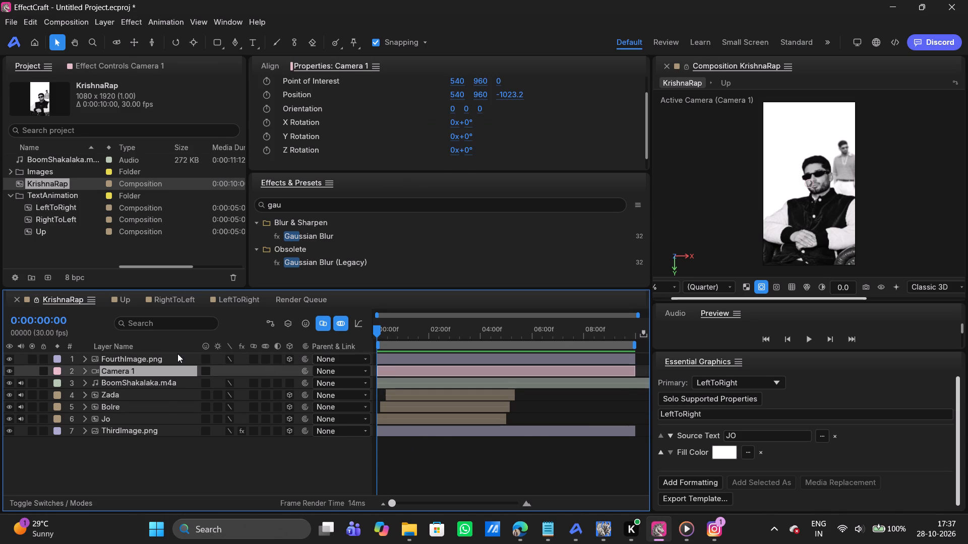
left_click(267, 97)
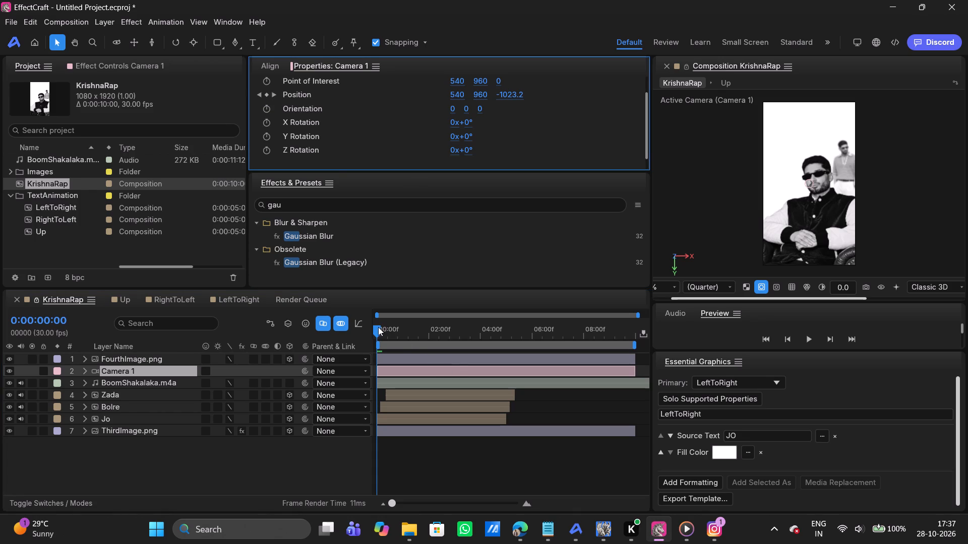
left_click_drag(377, 327, 384, 327)
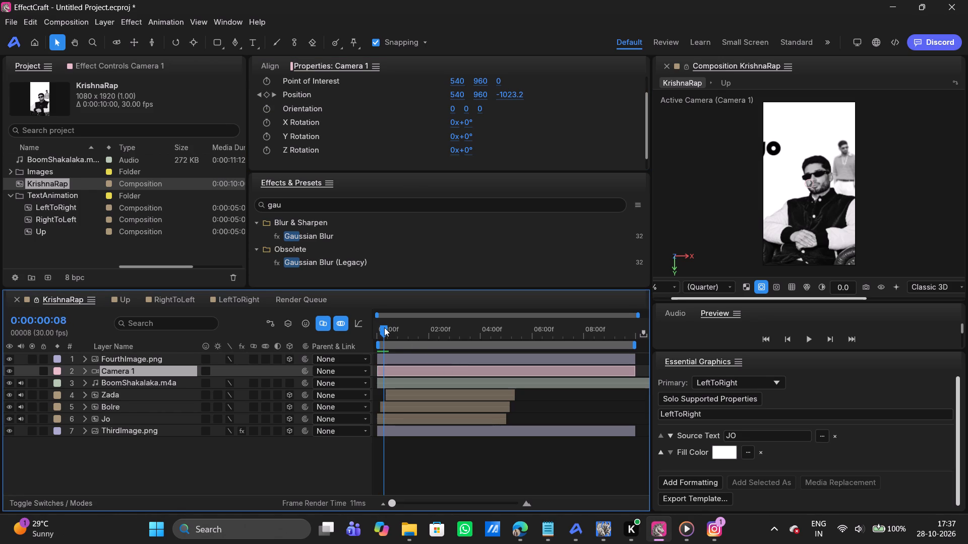
left_click_drag(384, 327, 383, 327)
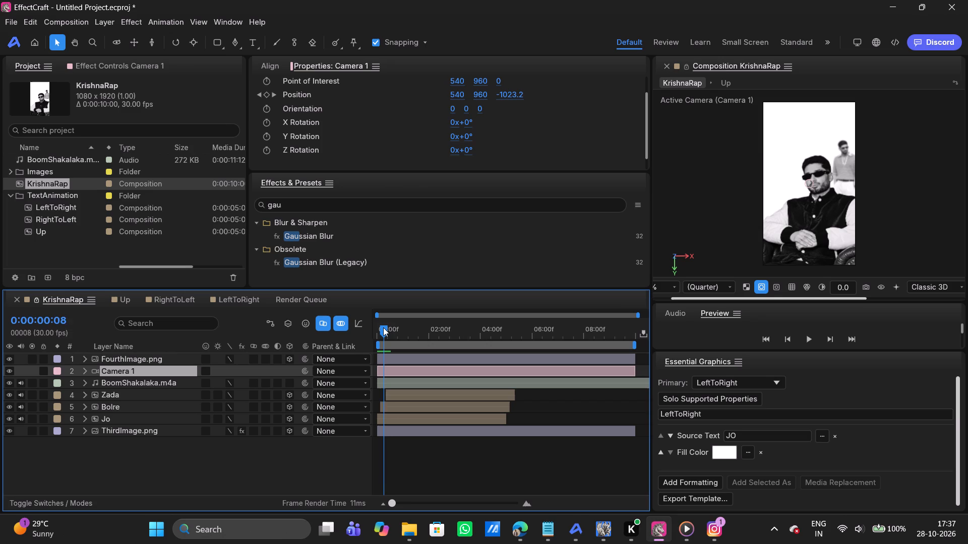
left_click_drag(383, 327, 384, 327)
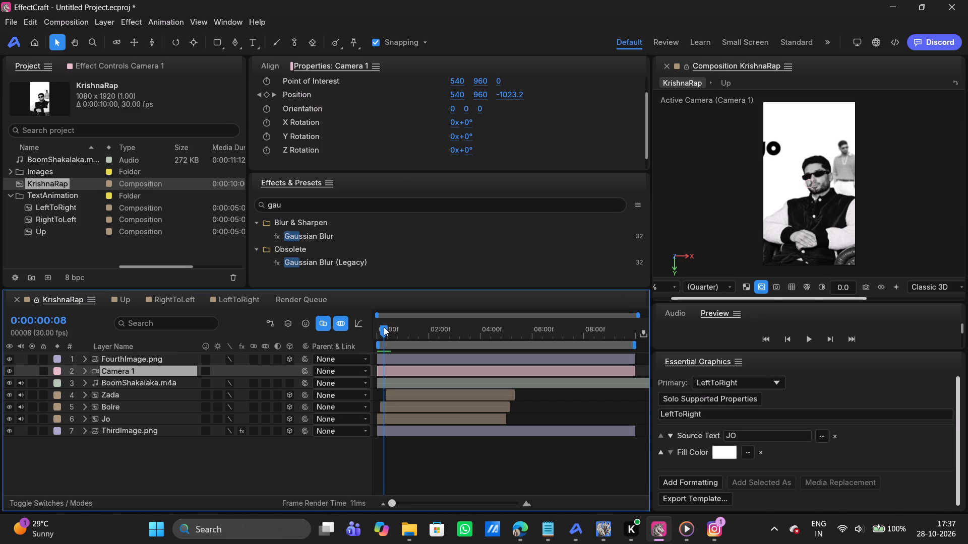
left_click(266, 98)
left_click_drag(517, 94, 460, 90)
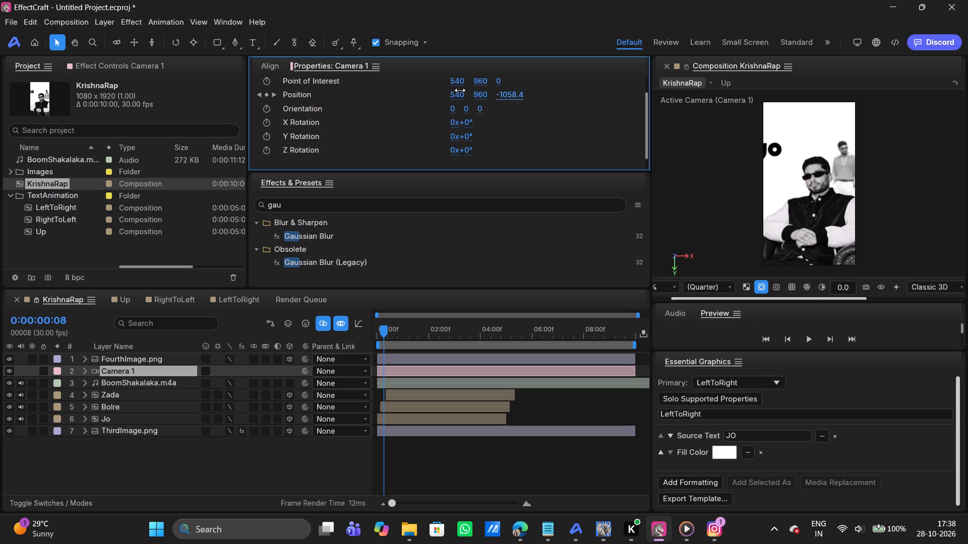
left_click_drag(460, 90, 108, 104)
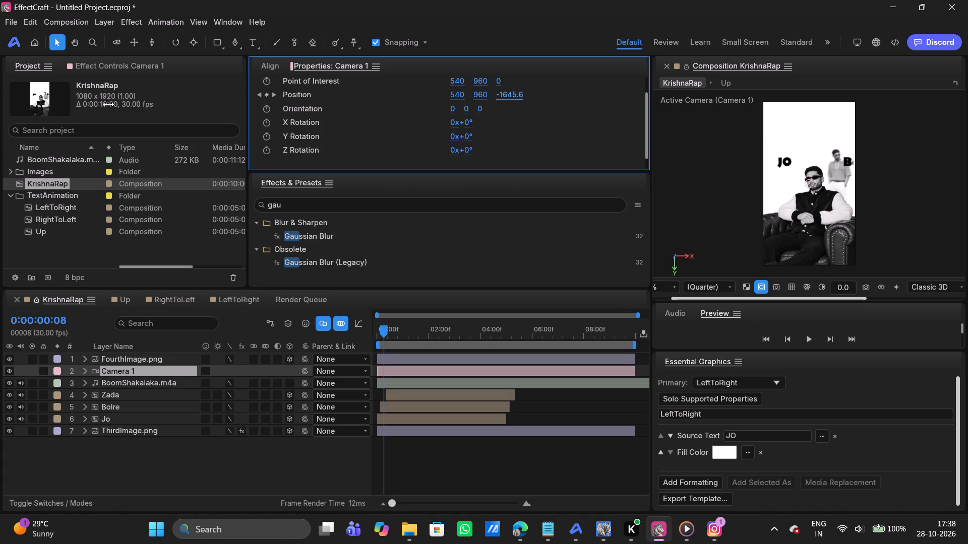
left_click_drag(108, 104, 161, 110)
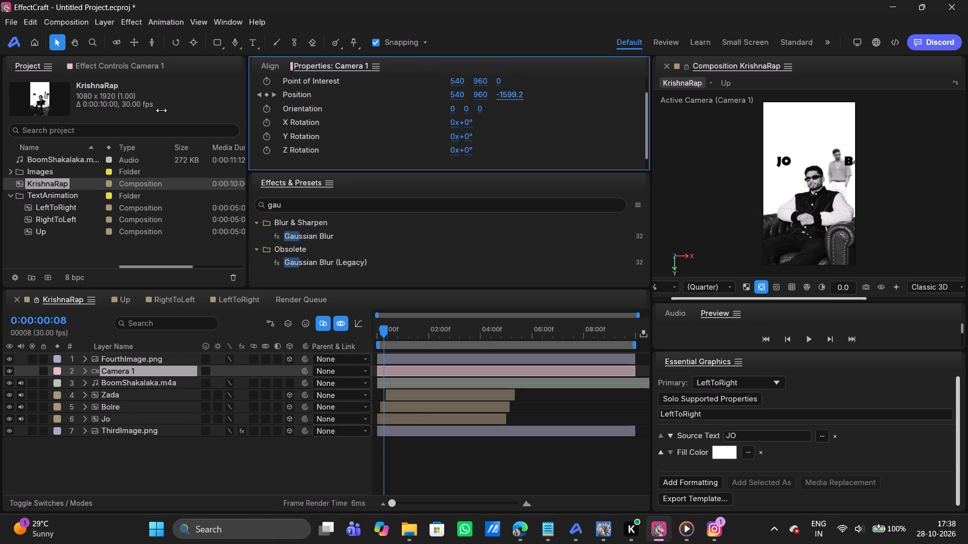
left_click_drag(161, 110, 186, 110)
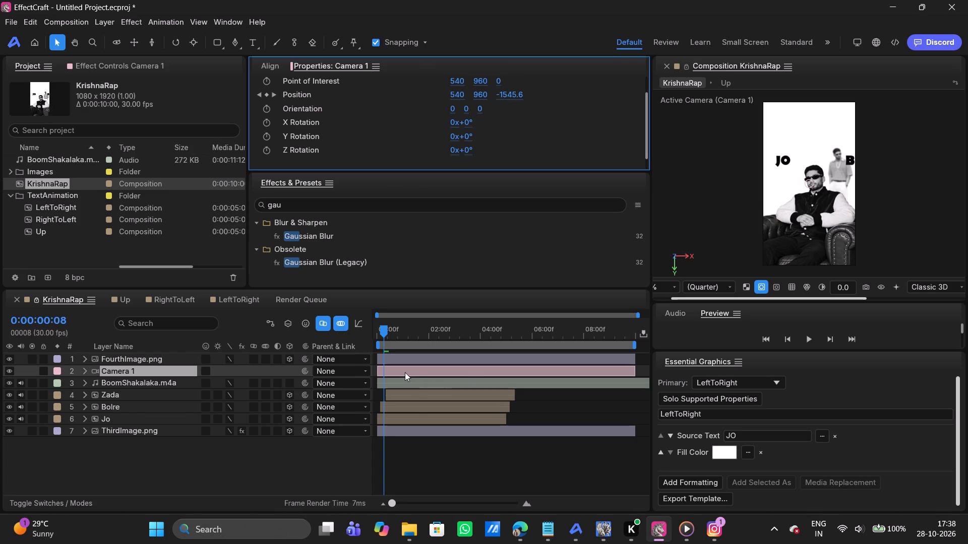
Reveal Camera 1's Position keyframes in the timeline and return to the first keyframe at 0:00:00:00.
key("u")
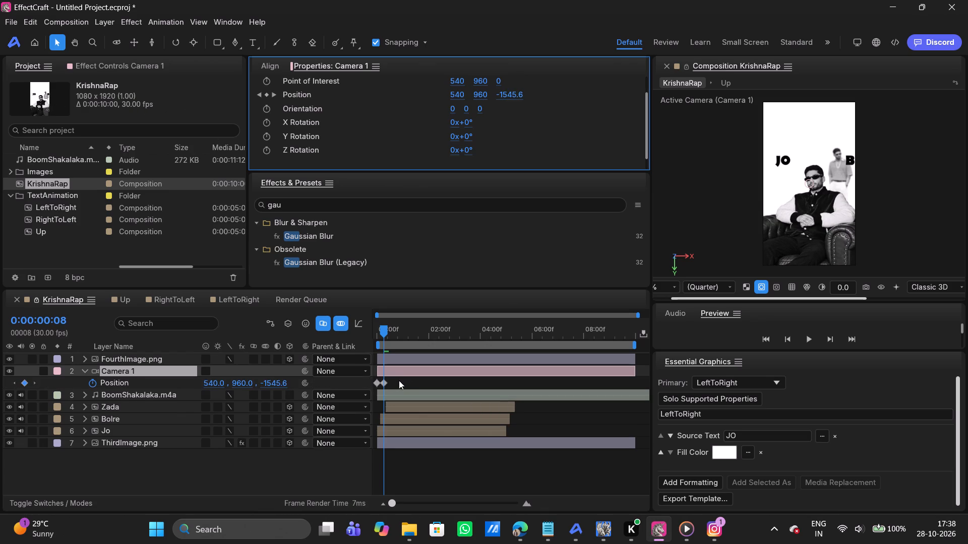
left_click_drag(400, 384, 357, 378)
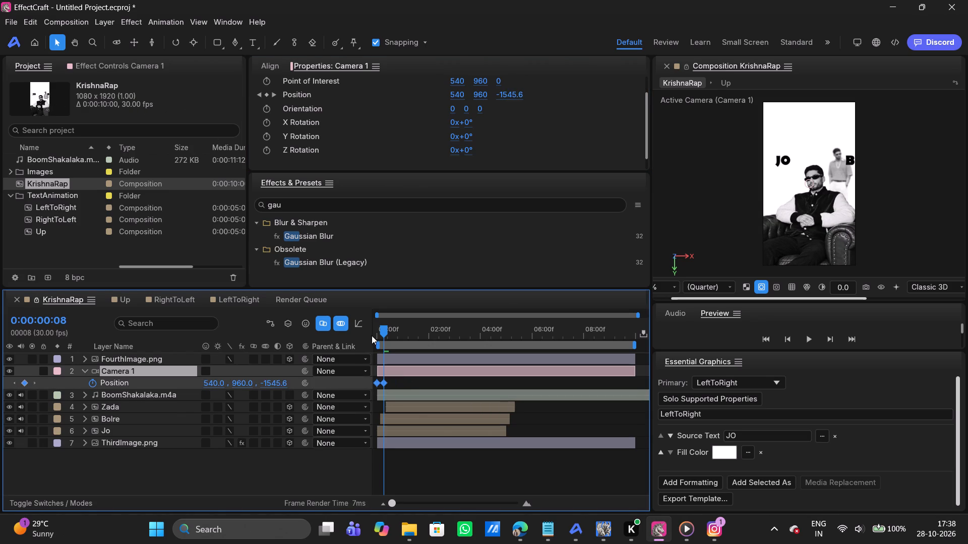
left_click(413, 383)
left_click(393, 372)
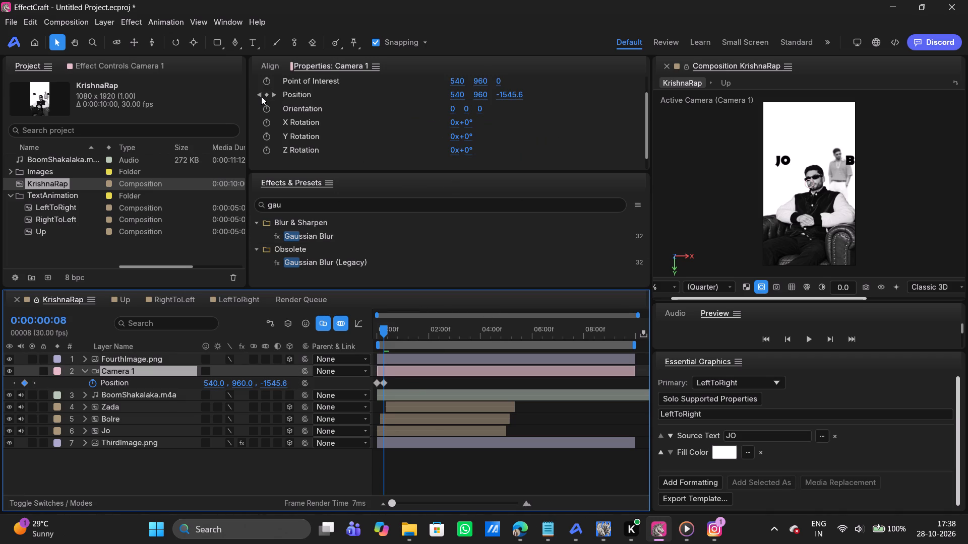
left_click(260, 96)
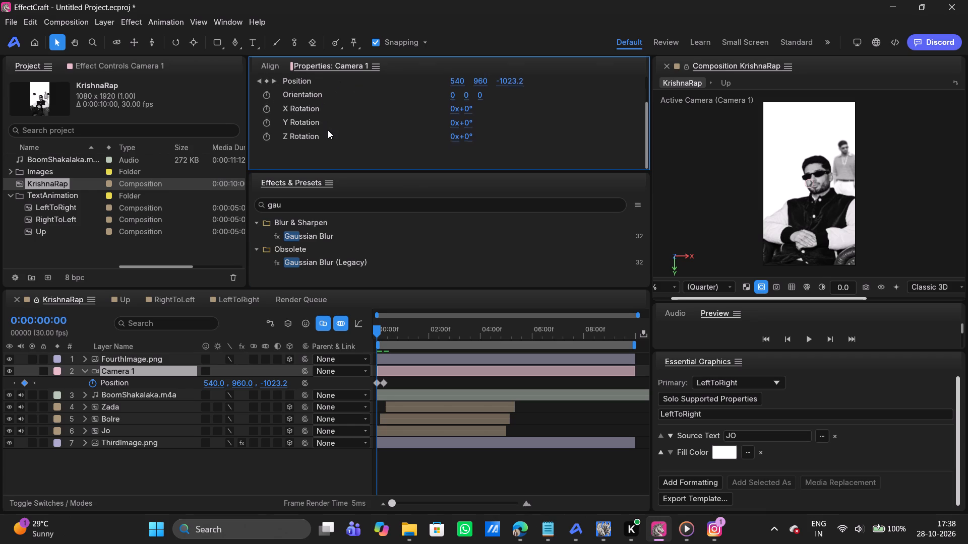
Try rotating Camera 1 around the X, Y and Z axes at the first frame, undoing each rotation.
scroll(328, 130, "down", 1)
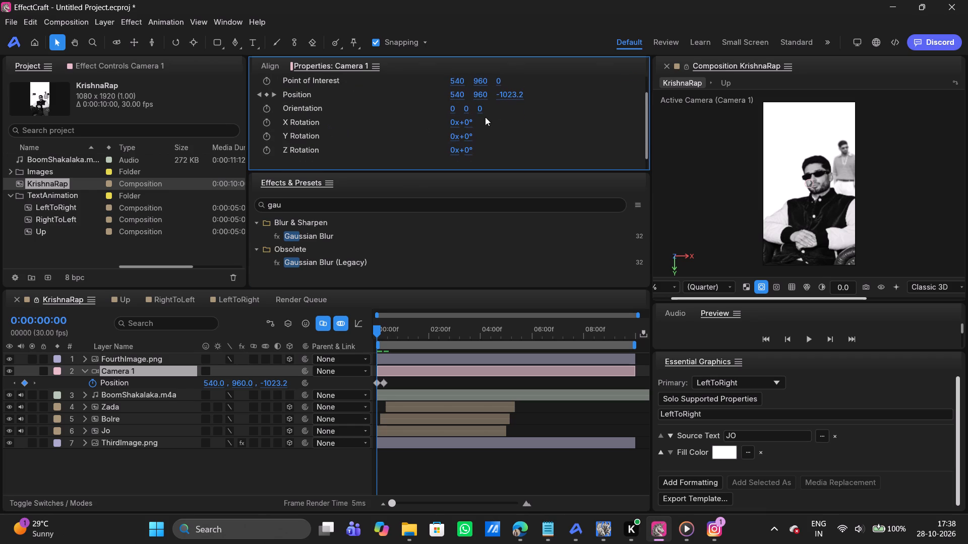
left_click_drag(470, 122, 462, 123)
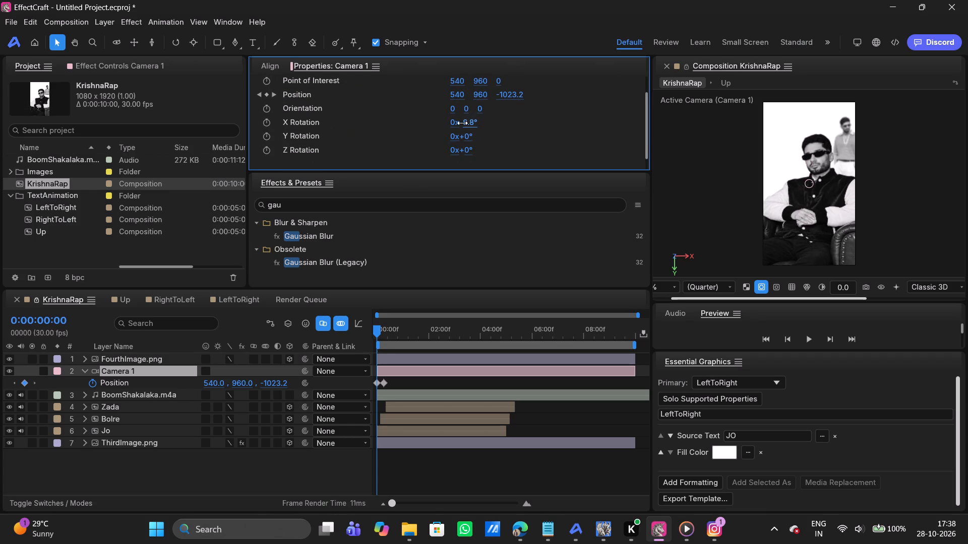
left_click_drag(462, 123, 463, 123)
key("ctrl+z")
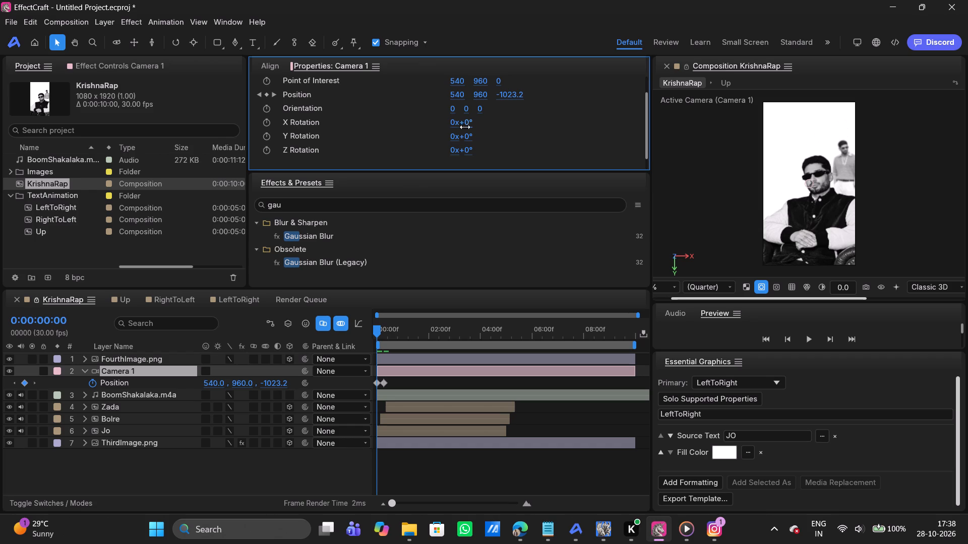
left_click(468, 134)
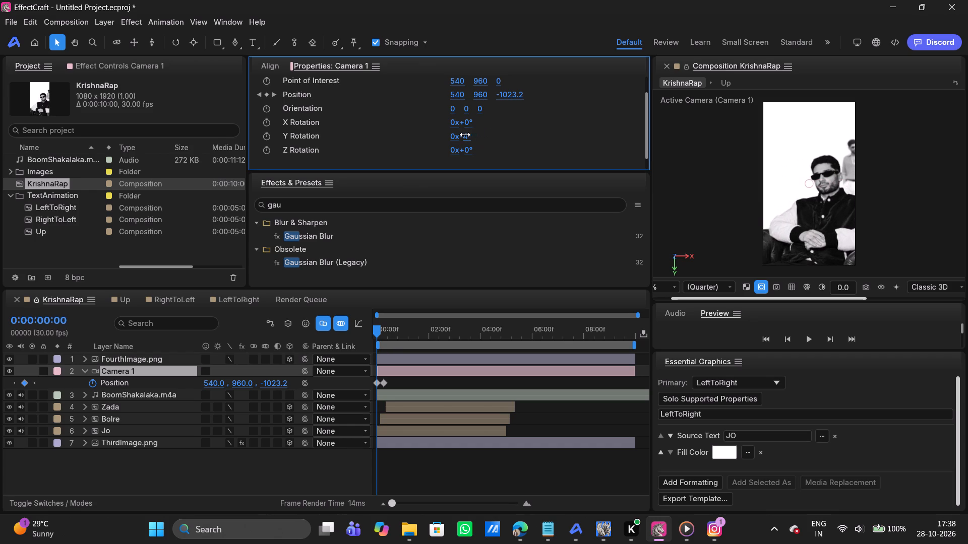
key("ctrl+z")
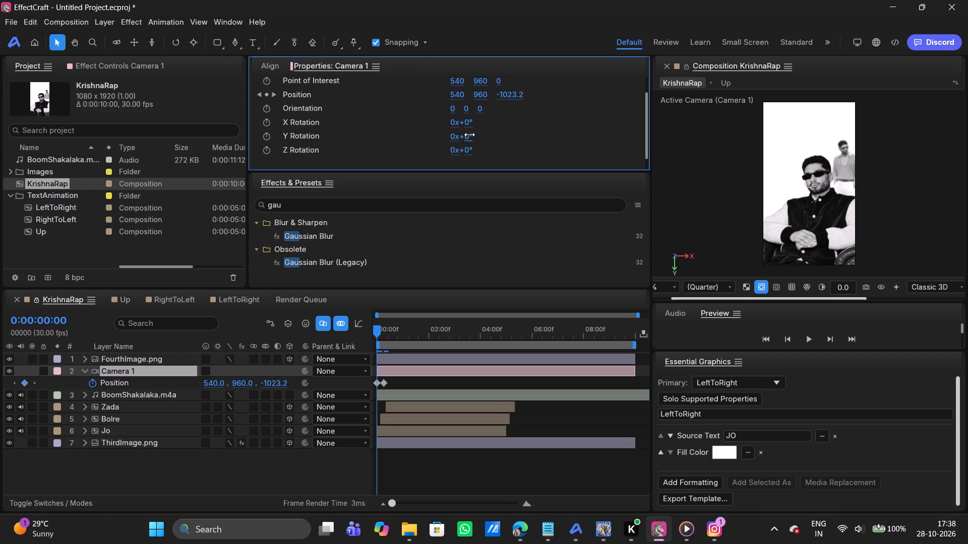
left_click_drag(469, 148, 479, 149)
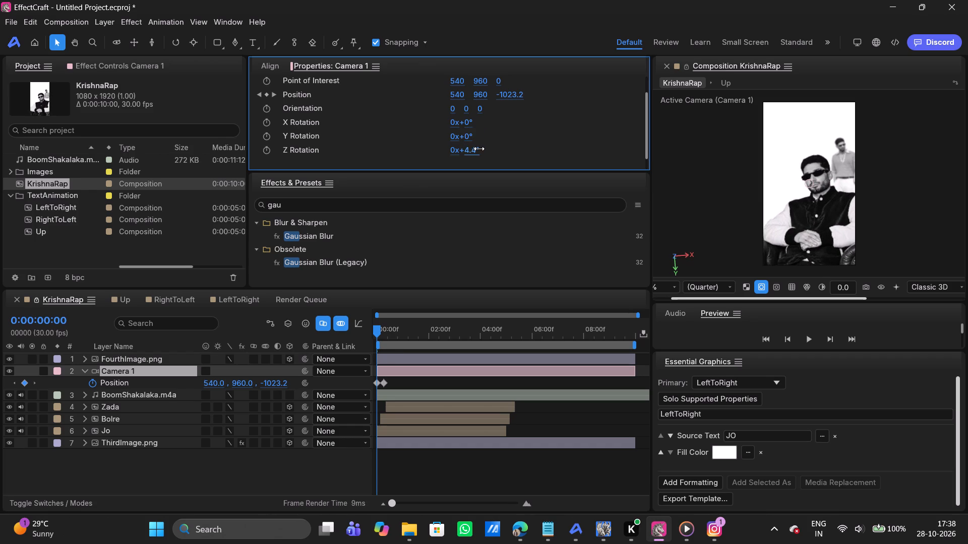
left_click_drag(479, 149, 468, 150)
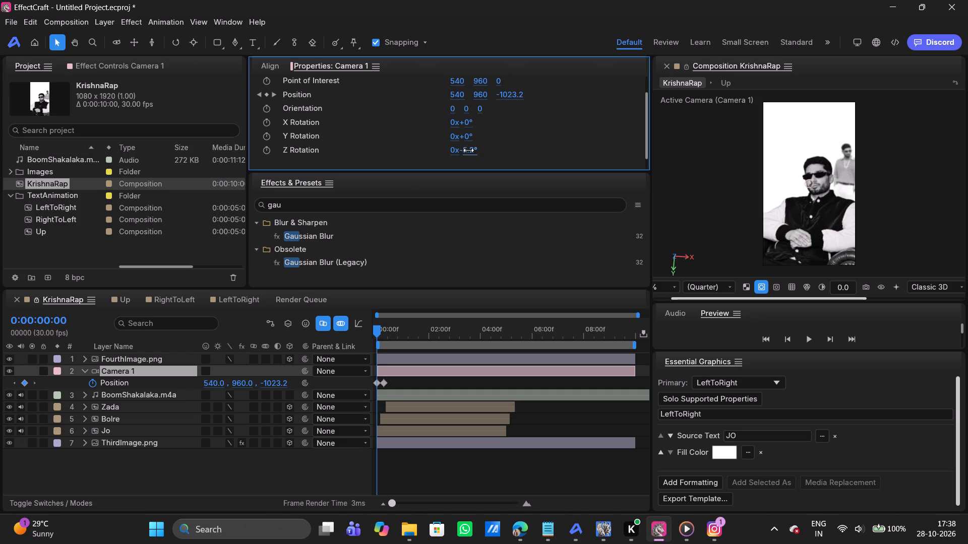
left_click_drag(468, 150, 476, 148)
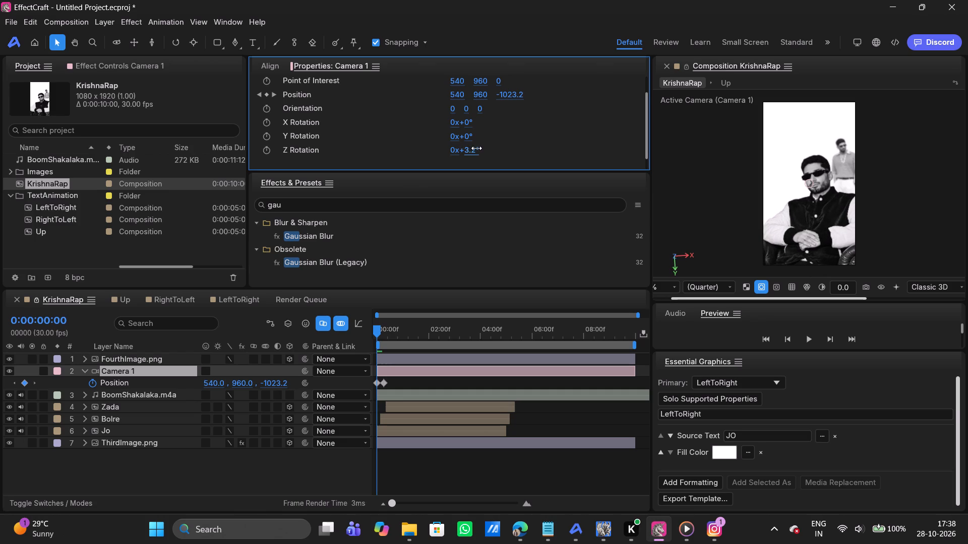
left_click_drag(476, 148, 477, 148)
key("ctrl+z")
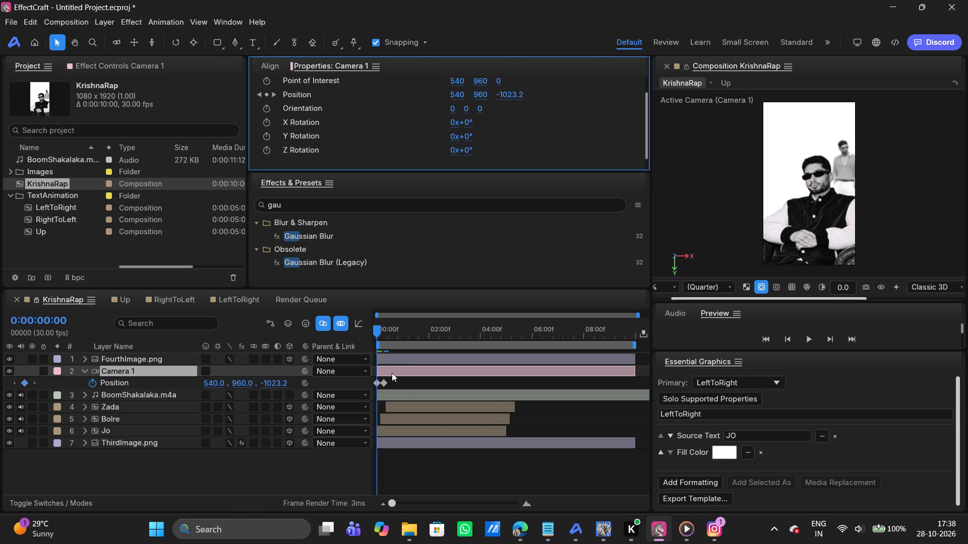
Keyframe Camera 1's Z Rotation at 0° on the first frame and about 6.4° at the second Position keyframe, 0:00:00:08.
left_click(268, 151)
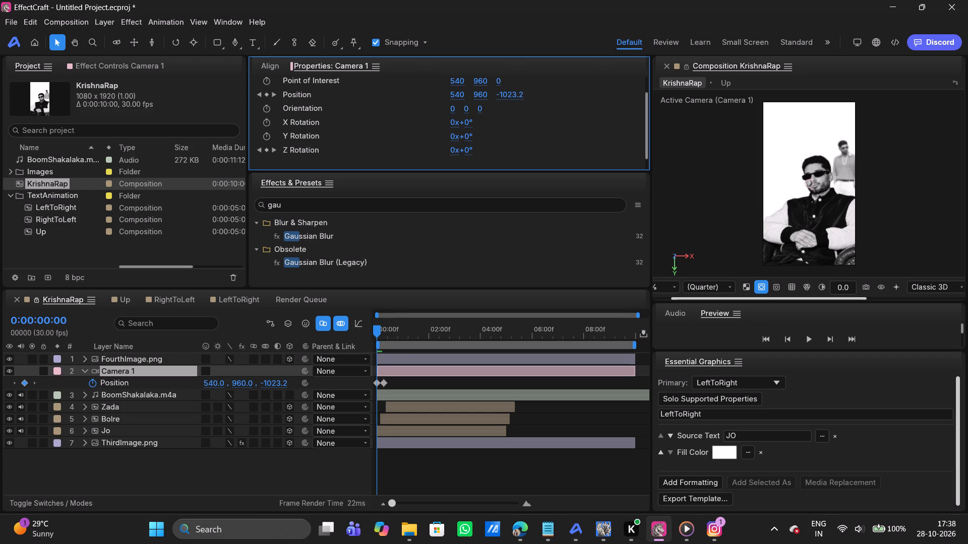
left_click(274, 92)
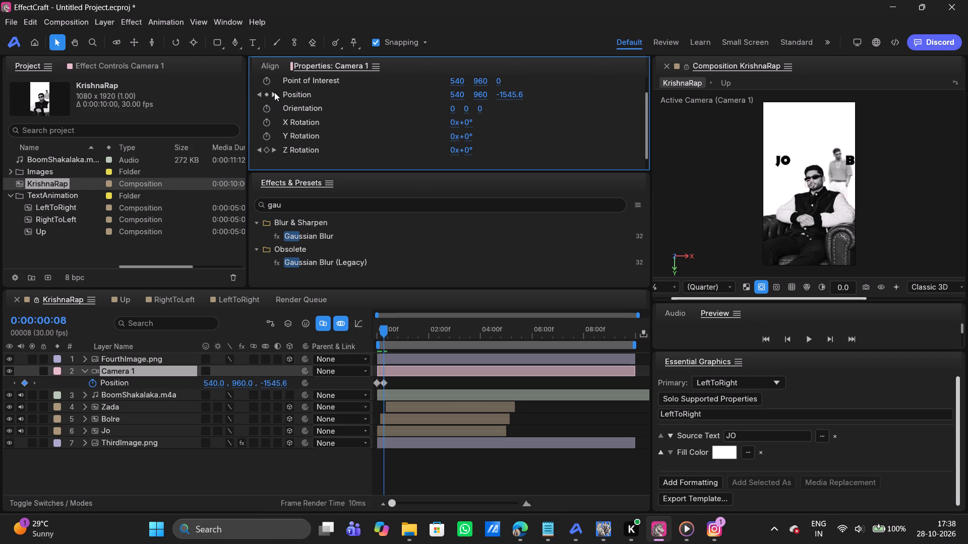
left_click_drag(469, 149, 479, 147)
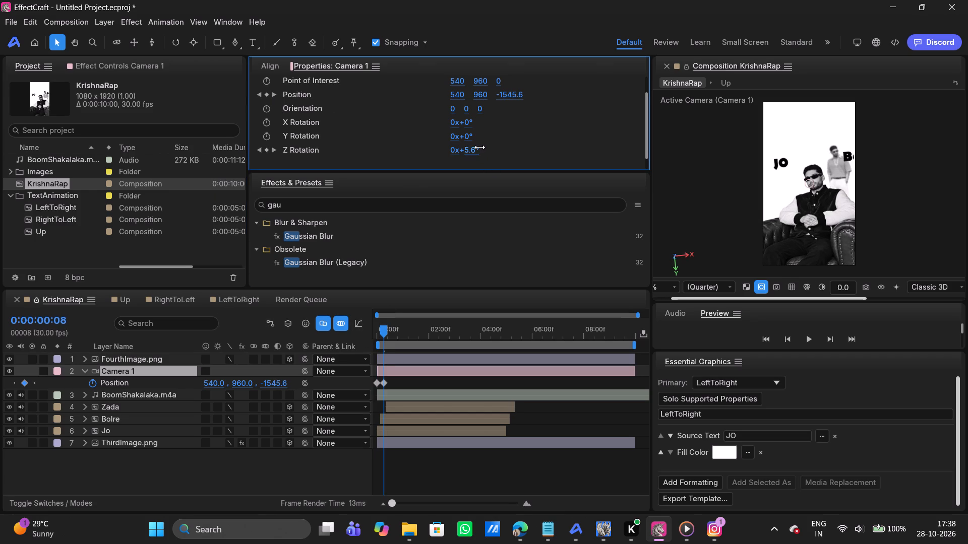
left_click_drag(479, 147, 479, 151)
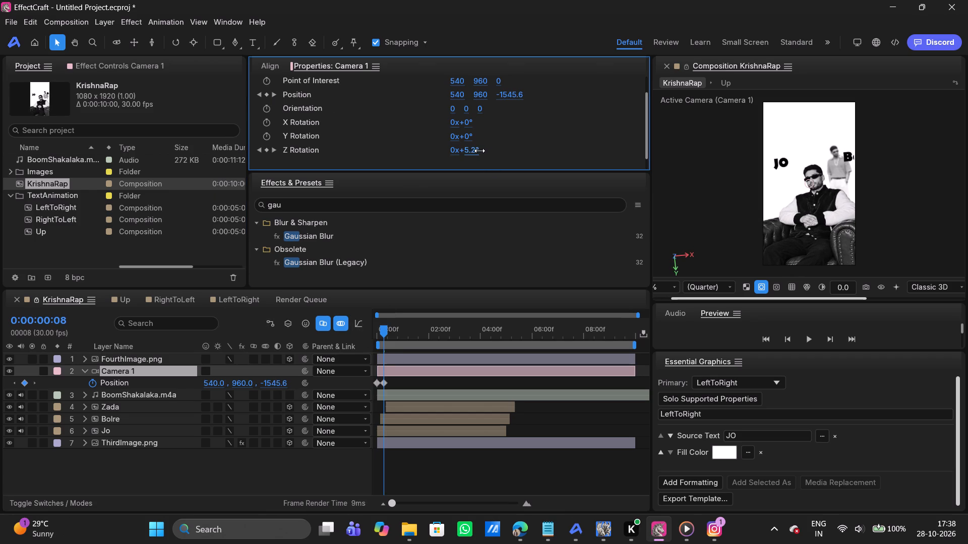
left_click_drag(479, 151, 480, 150)
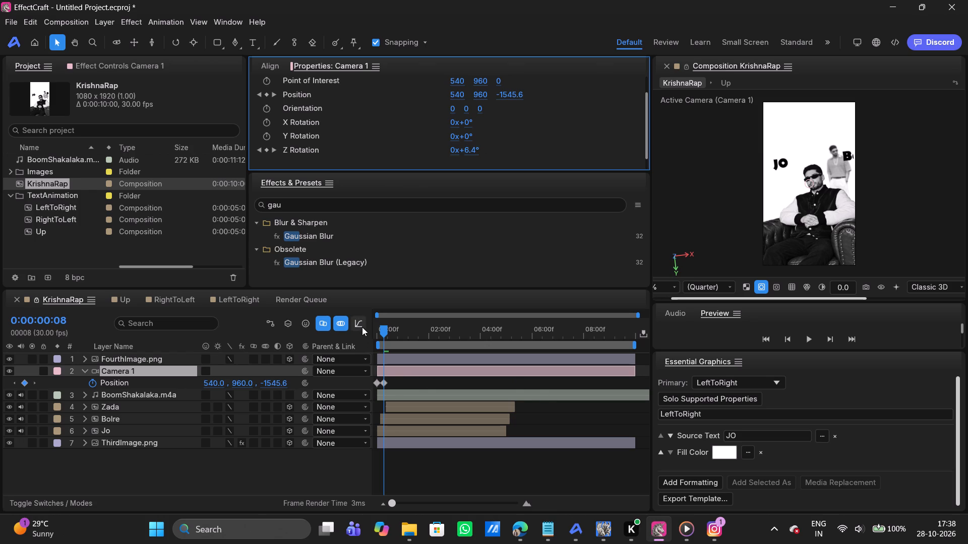
Apply Easy Ease to both of Camera 1's Position keyframes and reshape their speed graph to start gradually and peak late.
left_click_drag(413, 383, 361, 378)
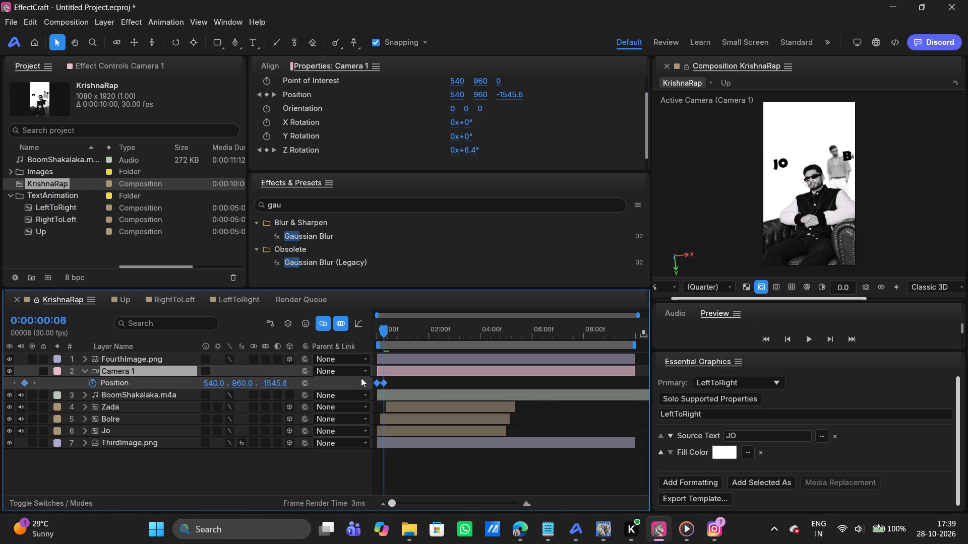
left_click(362, 325)
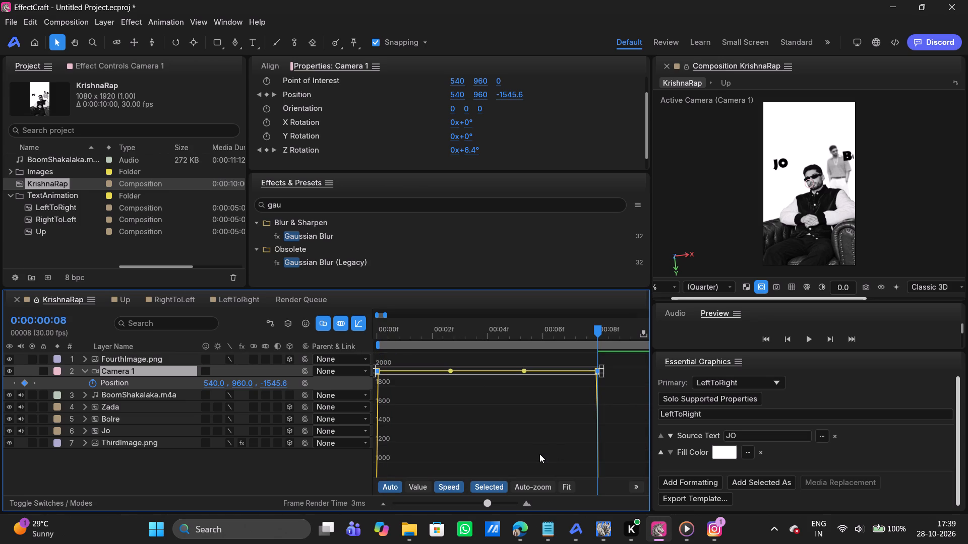
key("F9")
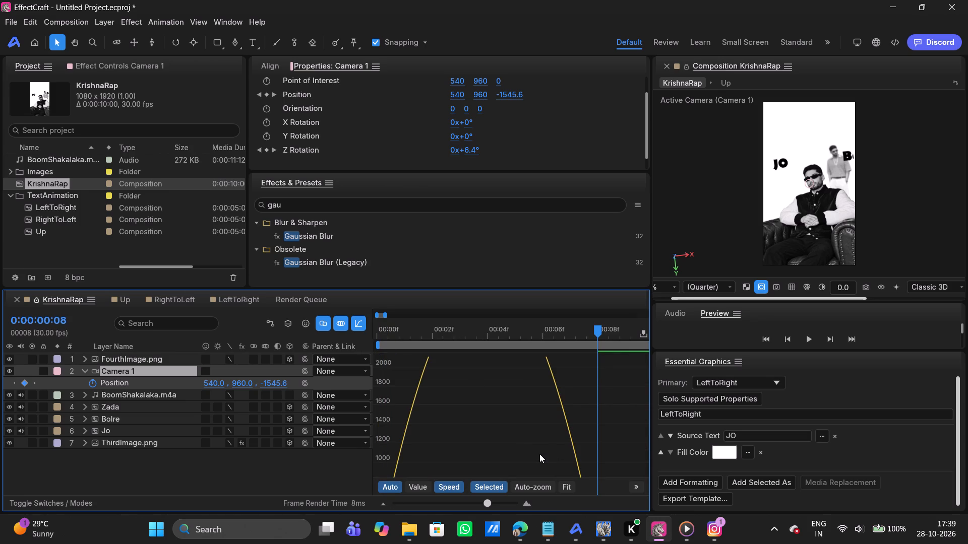
left_click(355, 325)
left_click(355, 325)
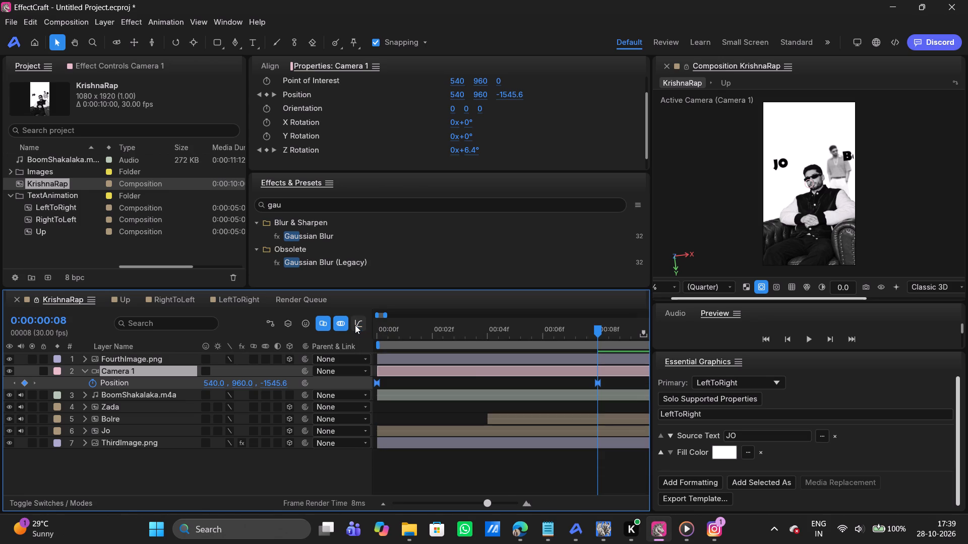
left_click_drag(451, 463, 561, 472)
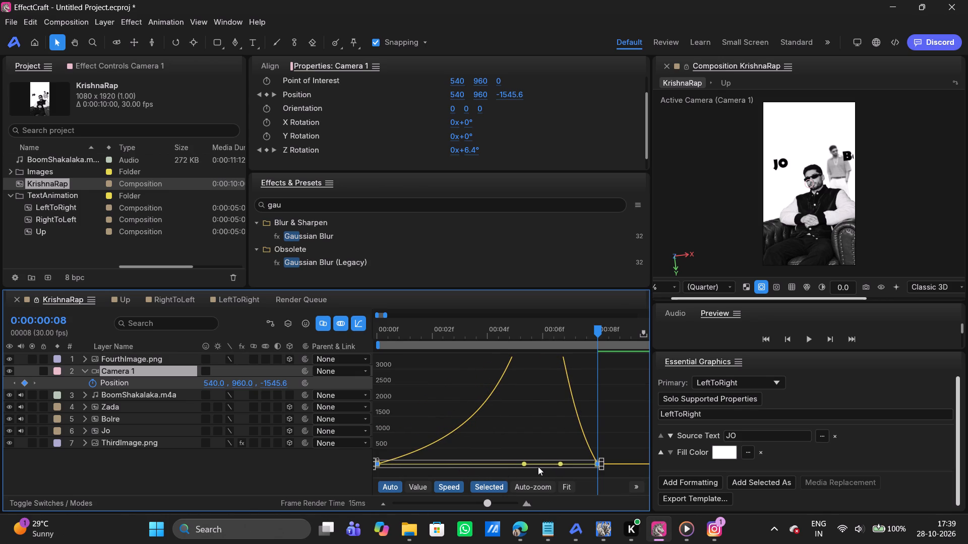
Stretch the incoming ease of Camera 1's second Position keyframe nearly back to the first, so speed peaks mid-move, and close the graph.
left_click_drag(522, 463, 398, 465)
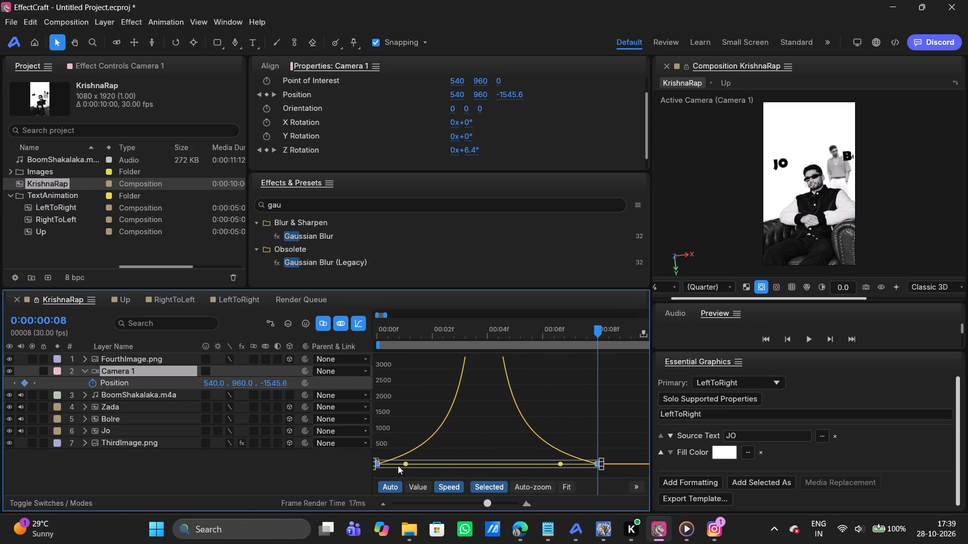
left_click_drag(398, 465, 392, 466)
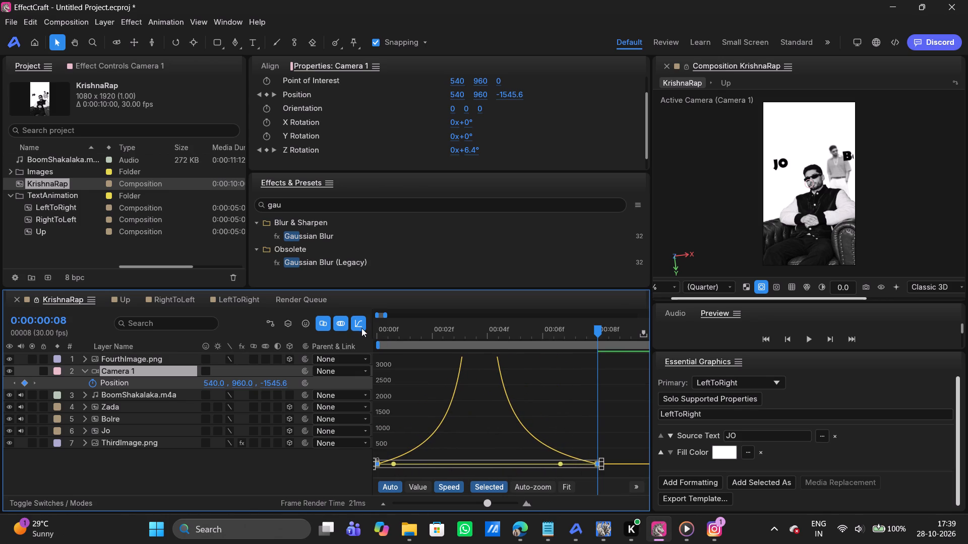
left_click(360, 326)
left_click_drag(490, 506, 311, 502)
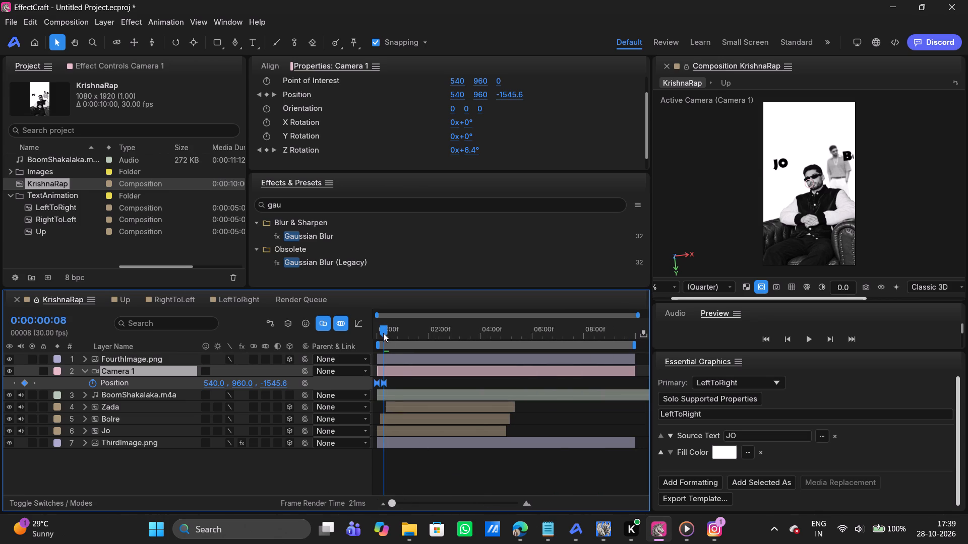
Switch off the BoomShakalaka.m4a layer's video and audio, and preview the opening from 0:00:00:00 without sound.
left_click_drag(383, 332, 312, 334)
left_click(457, 470)
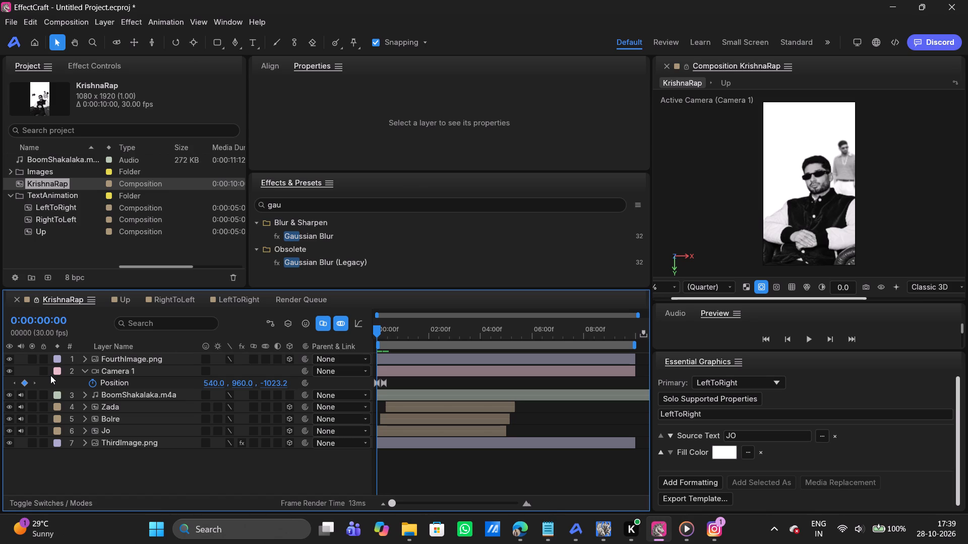
left_click(128, 398)
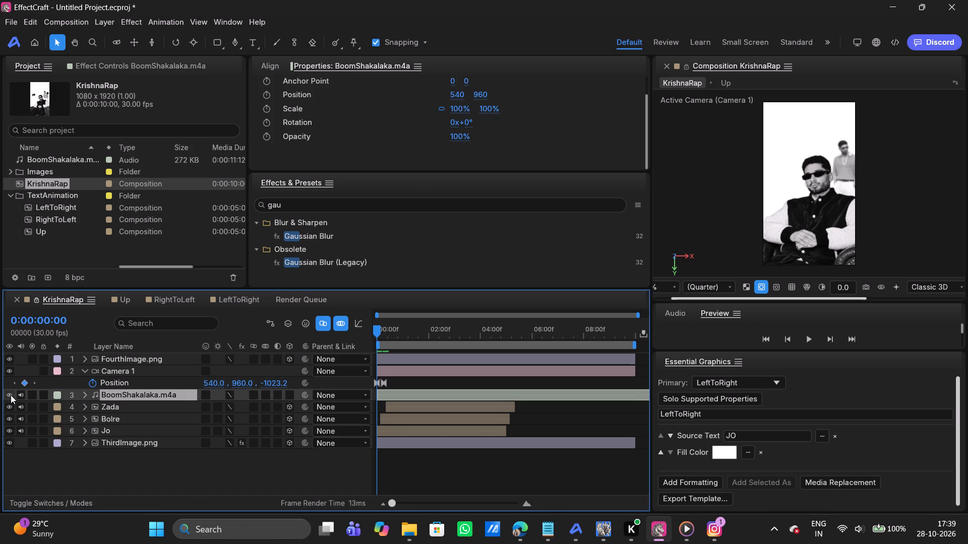
left_click(11, 395)
left_click(23, 394)
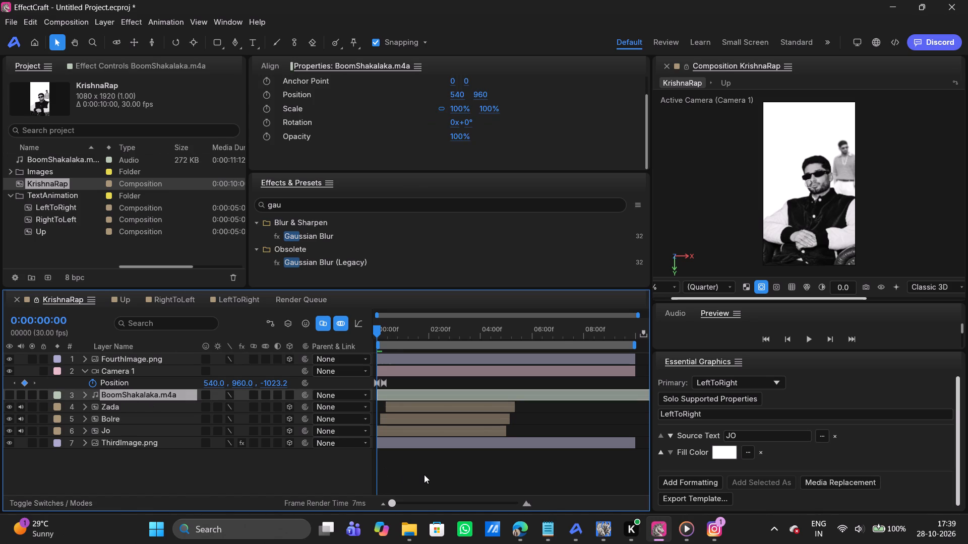
left_click(424, 474)
key("space")
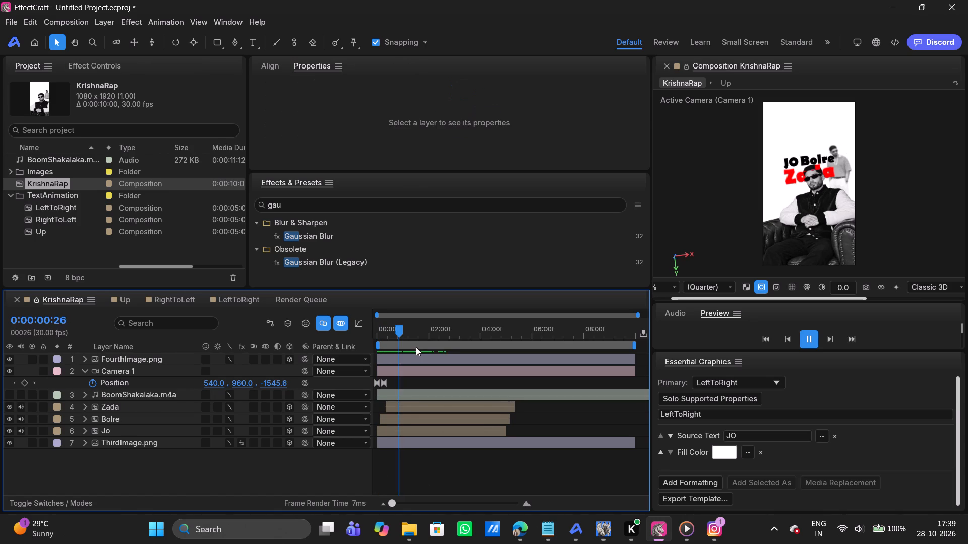
left_click_drag(411, 330, 323, 334)
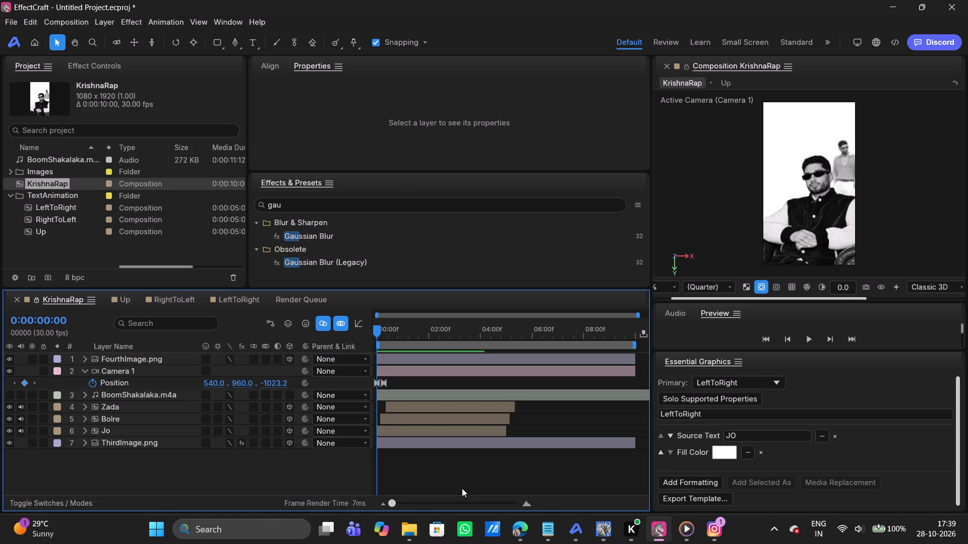
key("space")
key("space")
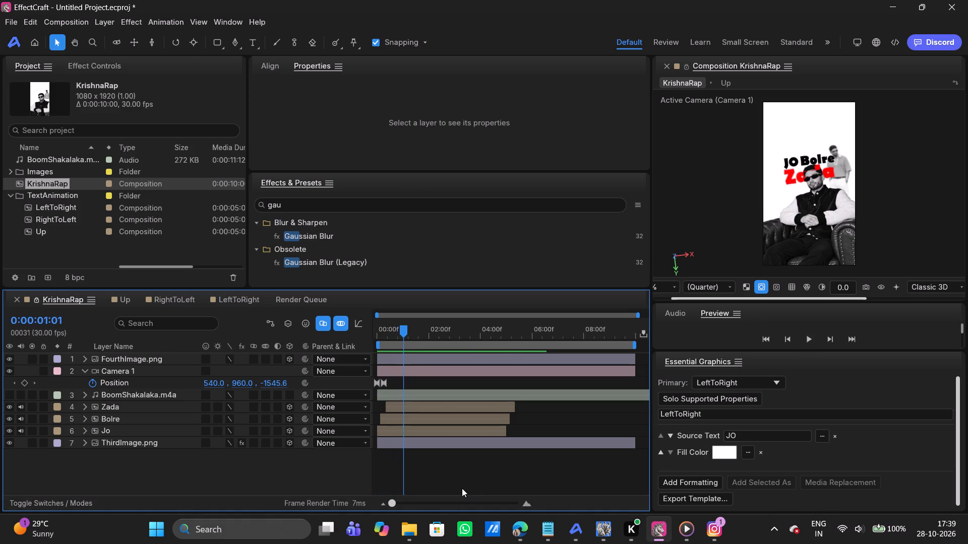
Set the Zada layer's X Rotation to 0°, its Scale to about 278.4% and its Y Position to about 864.
left_click(417, 395)
left_click(414, 409)
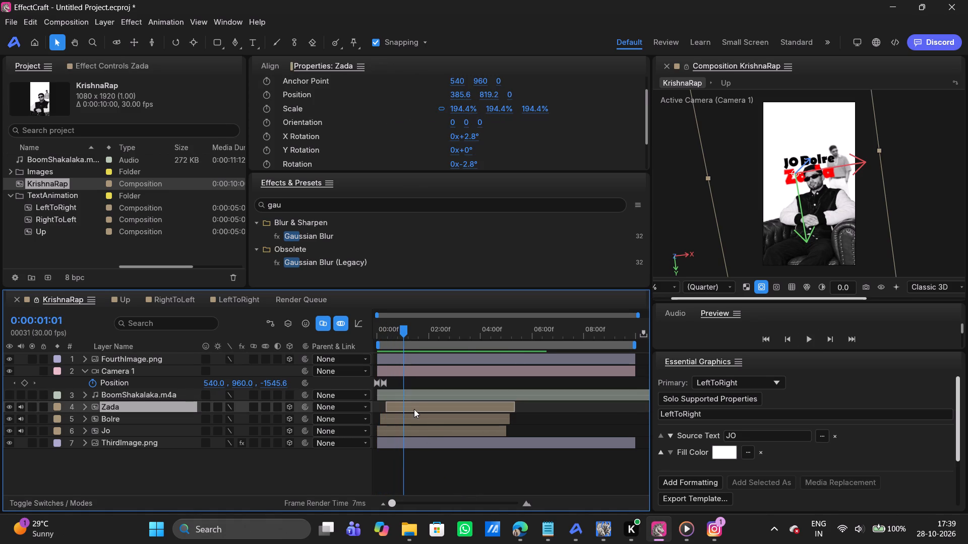
double_click(472, 135)
key("BackSpace")
key("0")
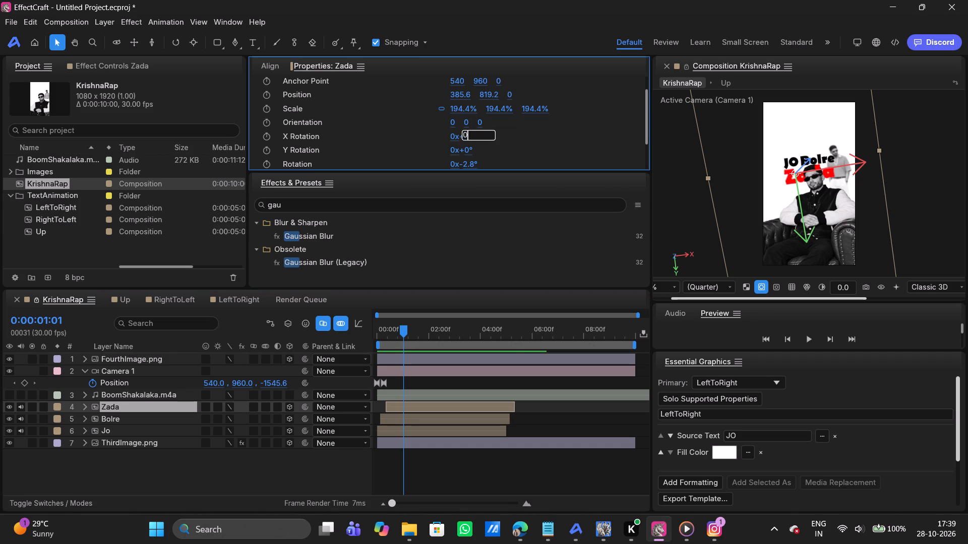
key("Return")
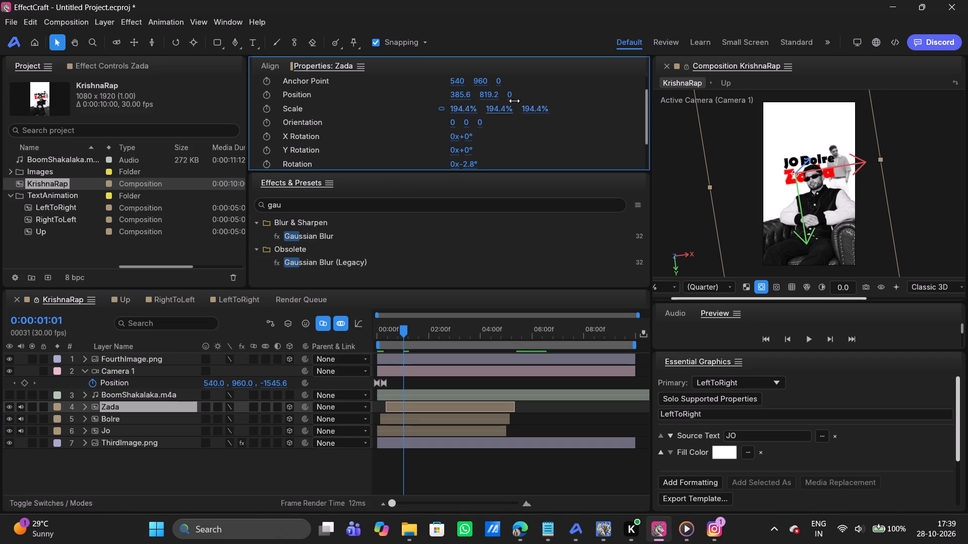
left_click_drag(462, 112, 518, 105)
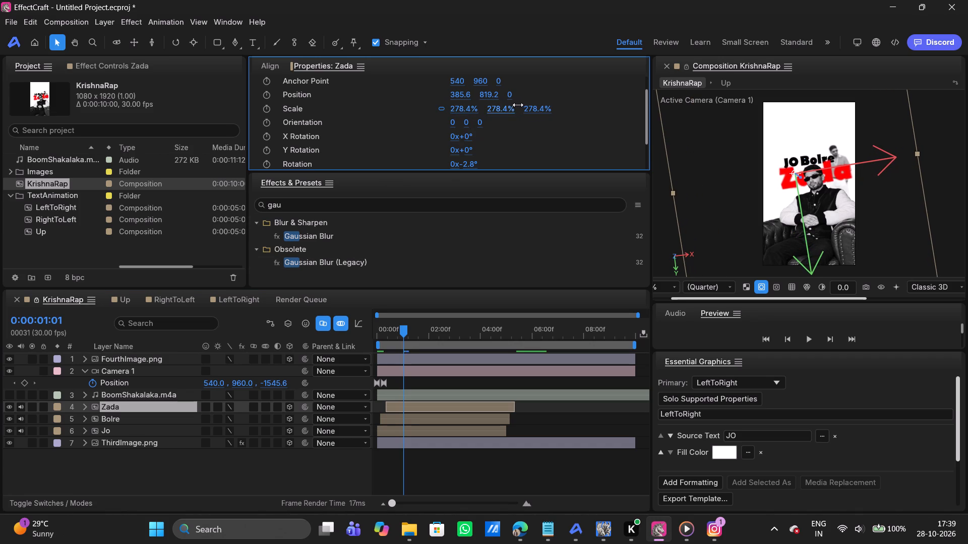
left_click_drag(488, 98, 506, 95)
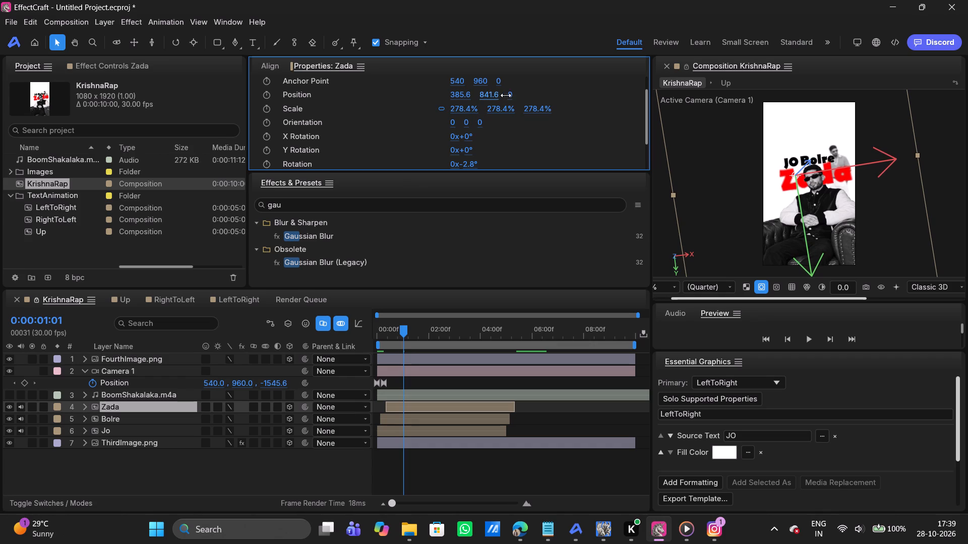
left_click_drag(506, 95, 516, 94)
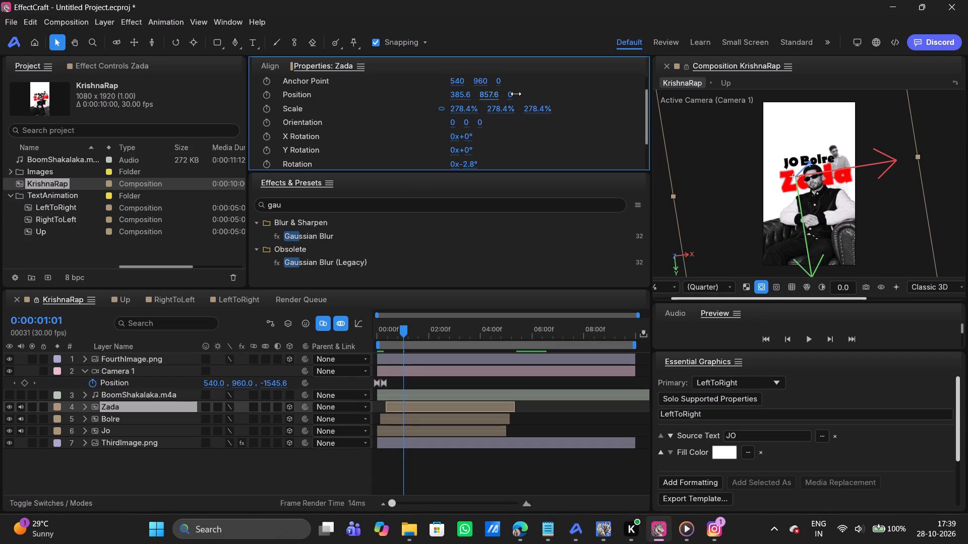
left_click_drag(516, 94, 520, 92)
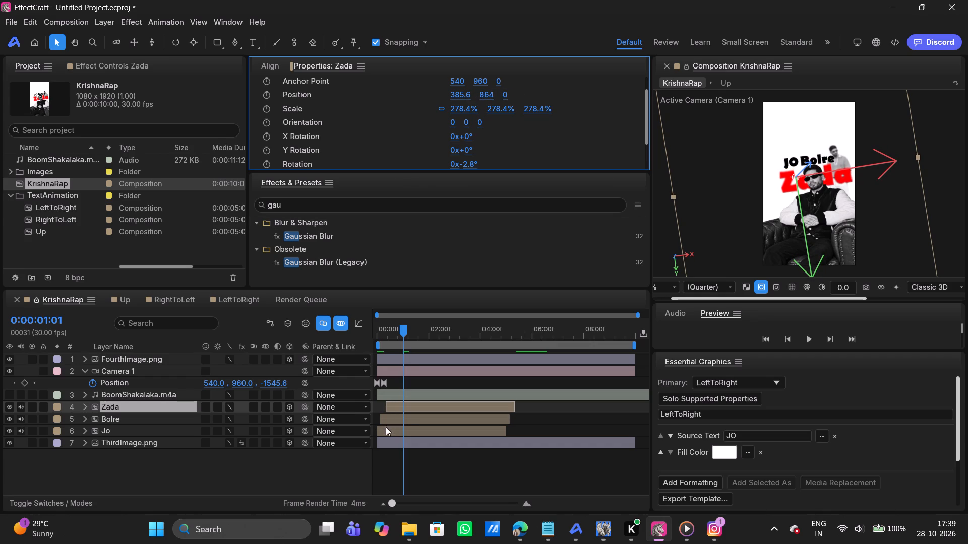
Move the Zada, Bolre and Jo layers up together, bringing Zada's Y Position to about 702.4.
left_click(138, 426, "shift")
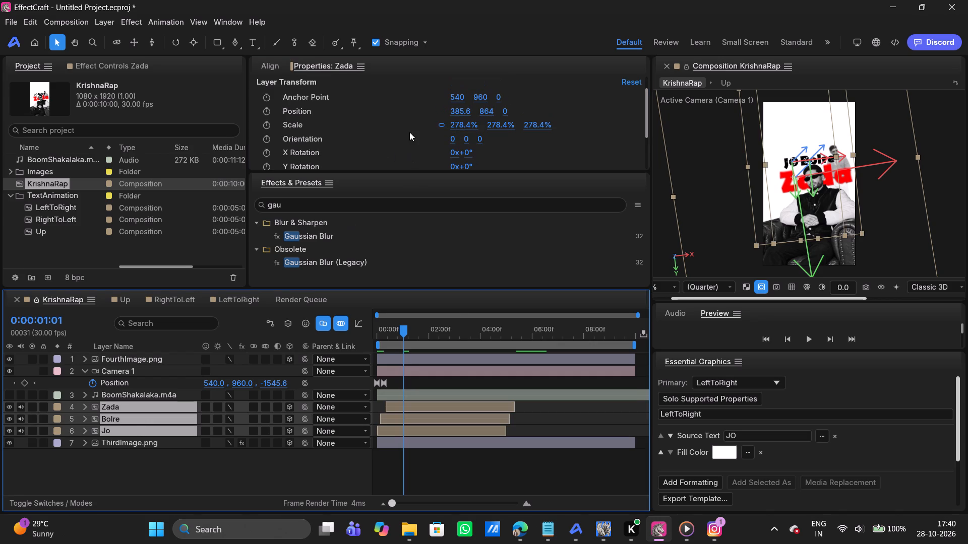
left_click_drag(488, 112, 352, 105)
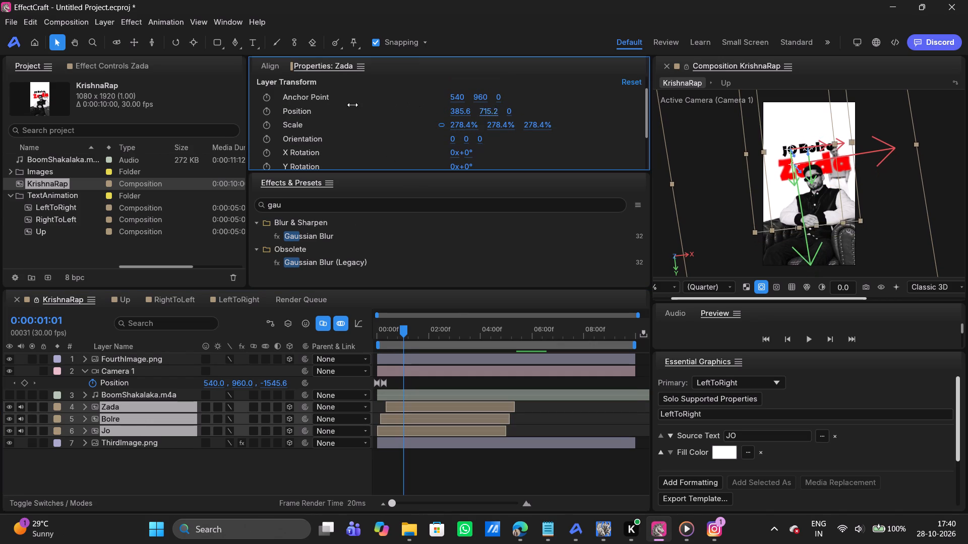
left_click_drag(352, 105, 380, 93)
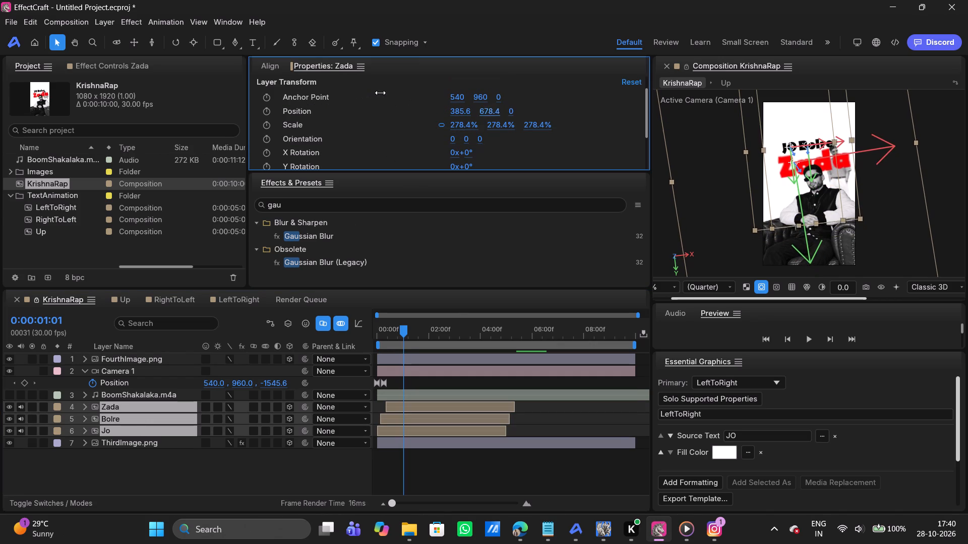
left_click_drag(380, 93, 383, 92)
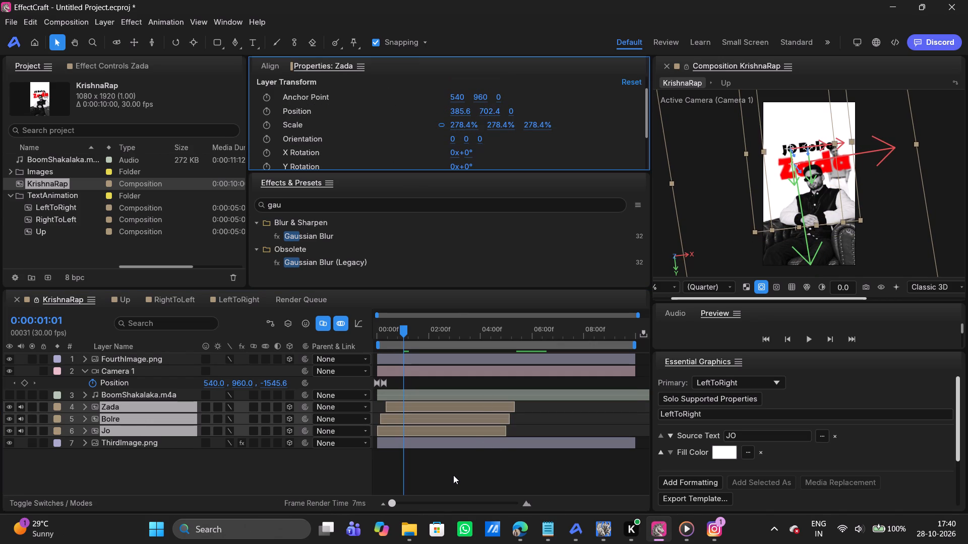
left_click(453, 475)
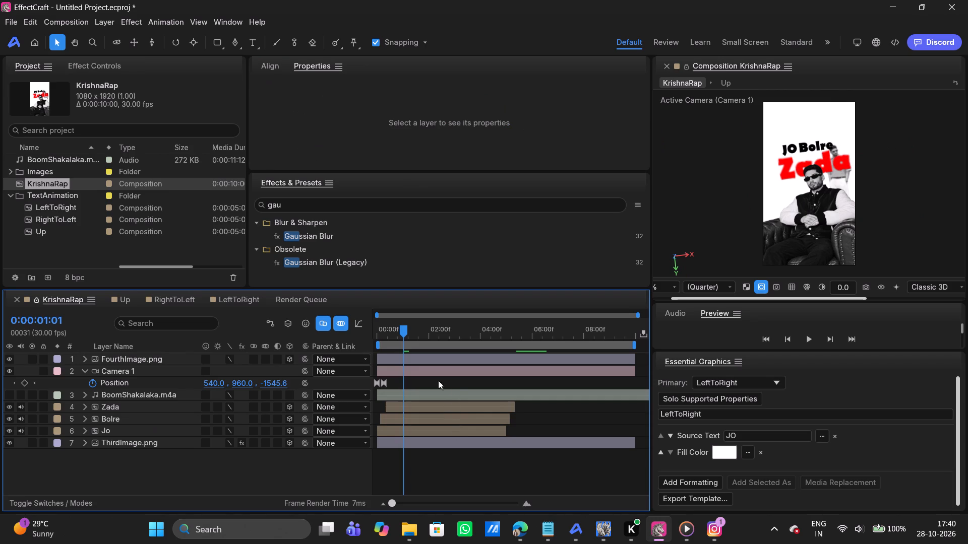
Play the opening repeatedly from the first frame to review the repositioned lyrics and Camera 1's move.
left_click_drag(402, 330, 291, 329)
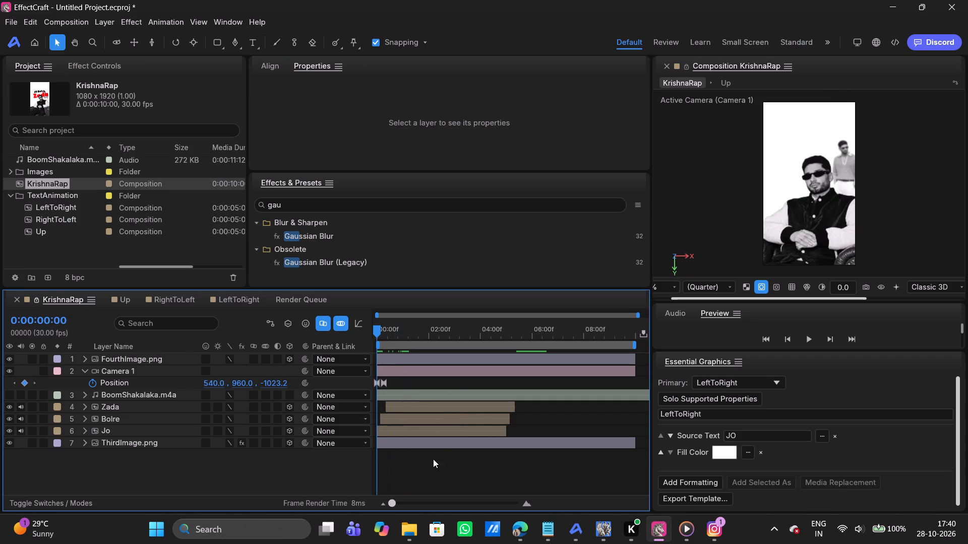
left_click(426, 473)
key("space")
left_click_drag(392, 330, 273, 325)
key("space")
key("space")
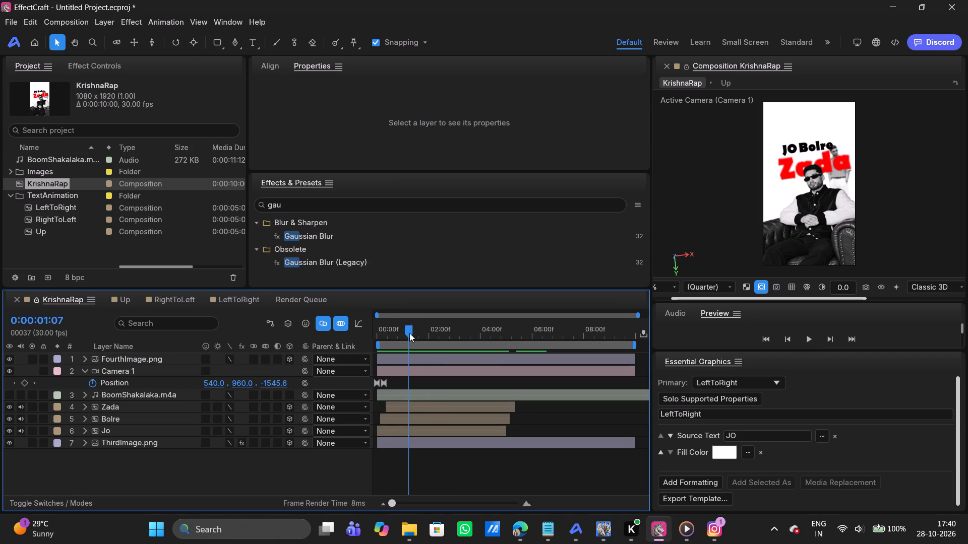
left_click_drag(409, 328, 277, 321)
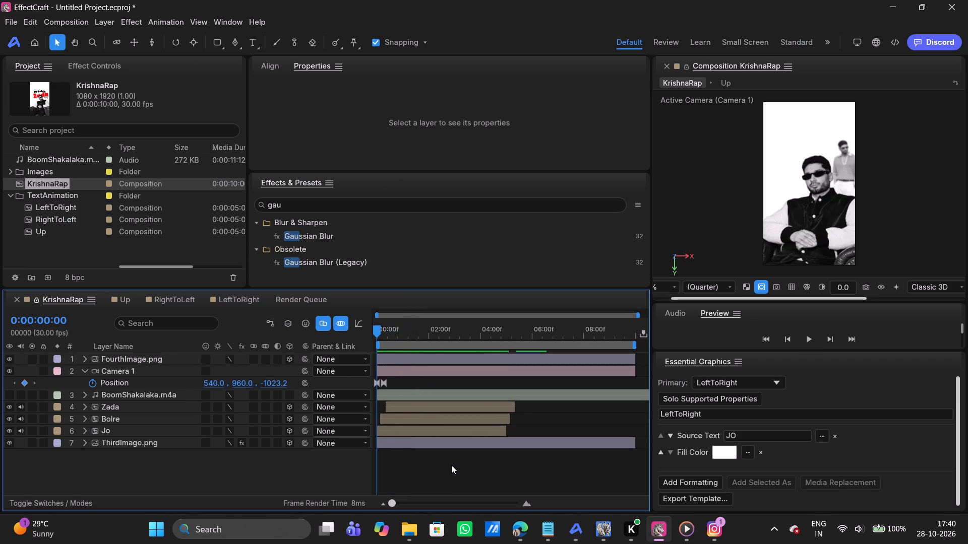
key("space")
key("space")
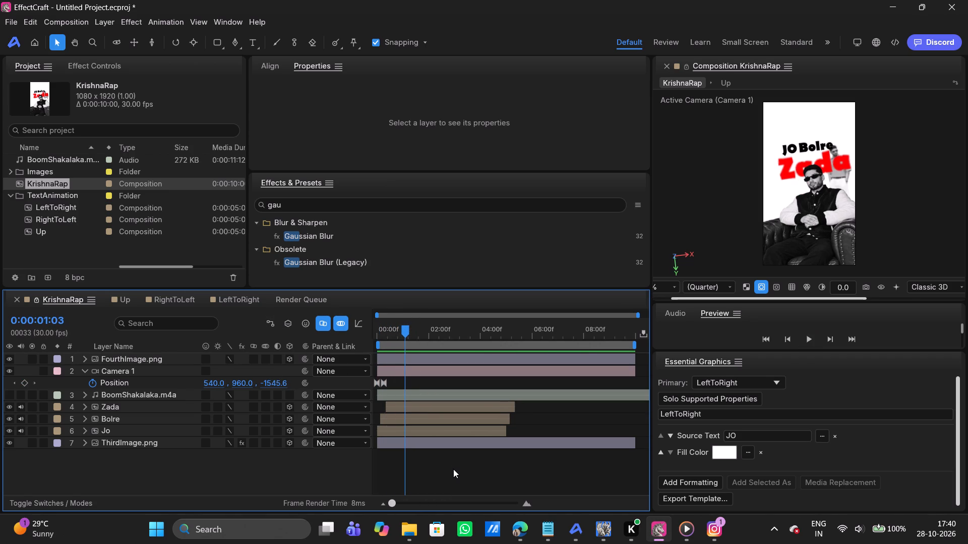
Shift Camera 1's second Position keyframe two frames later to 0:00:00:10, and preview the move from the first frame.
left_click(384, 381)
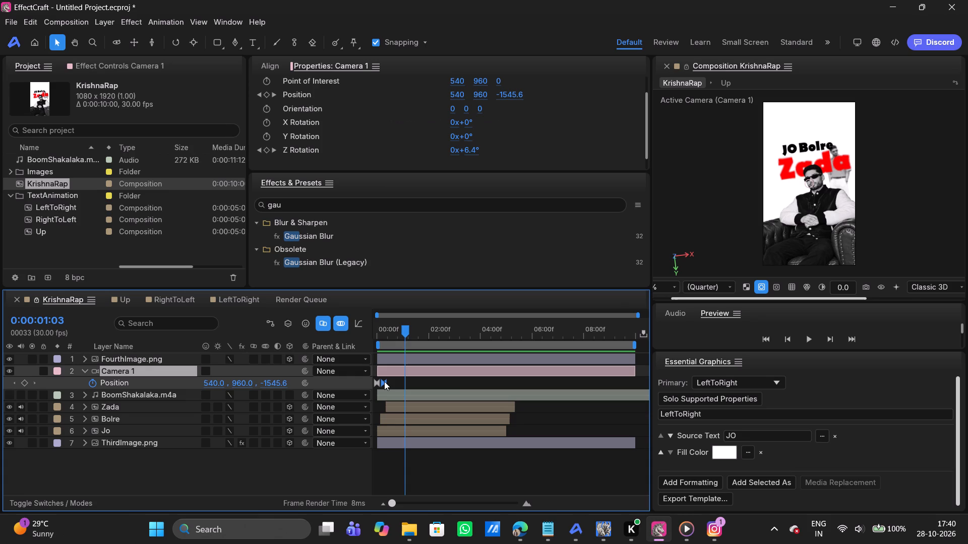
left_click(384, 381)
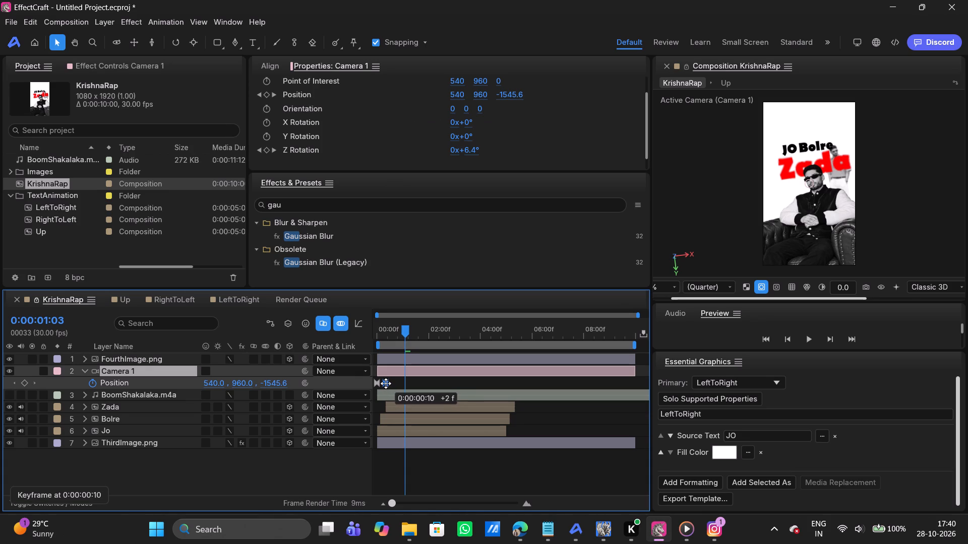
left_click_drag(405, 329, 295, 328)
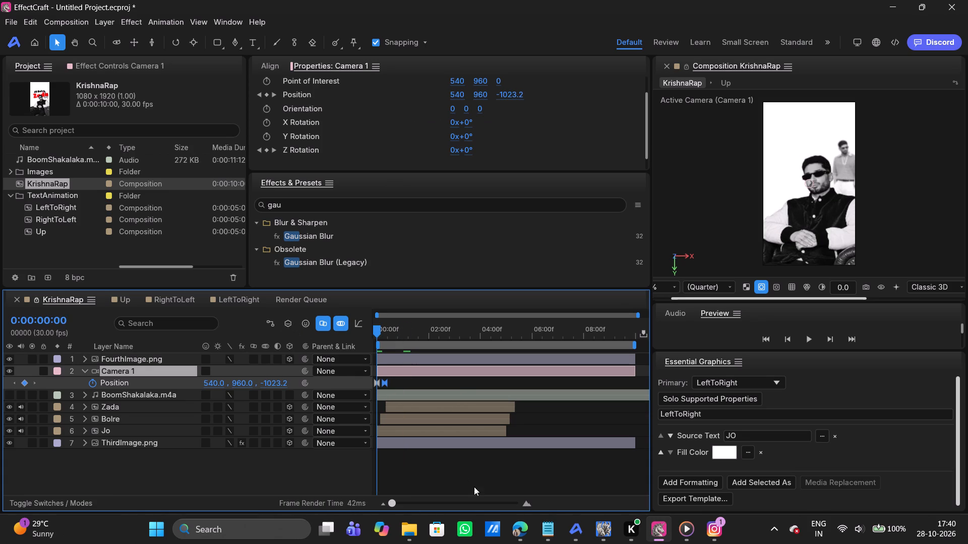
left_click(446, 474)
key("space")
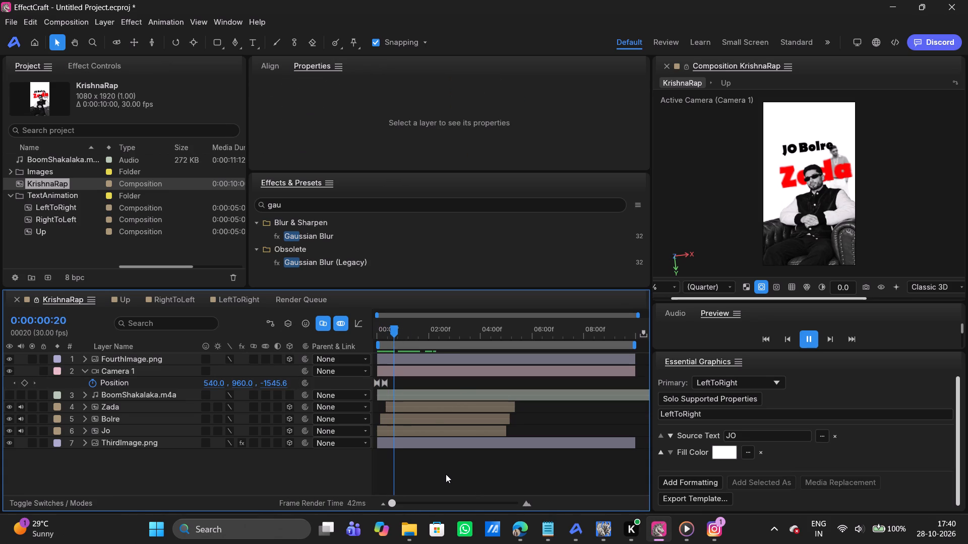
left_click_drag(399, 332, 388, 331)
left_click_drag(388, 331, 500, 447)
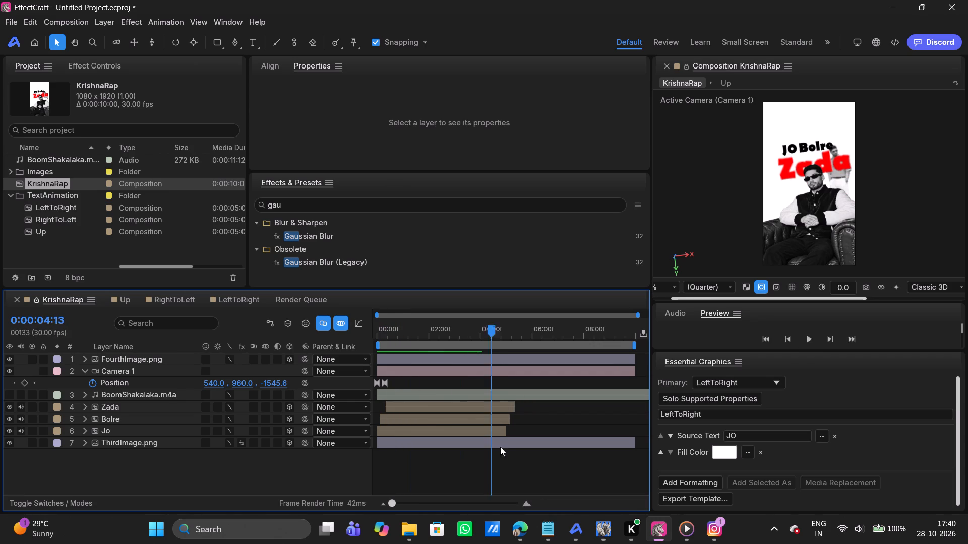
left_click_drag(500, 447, 345, 325)
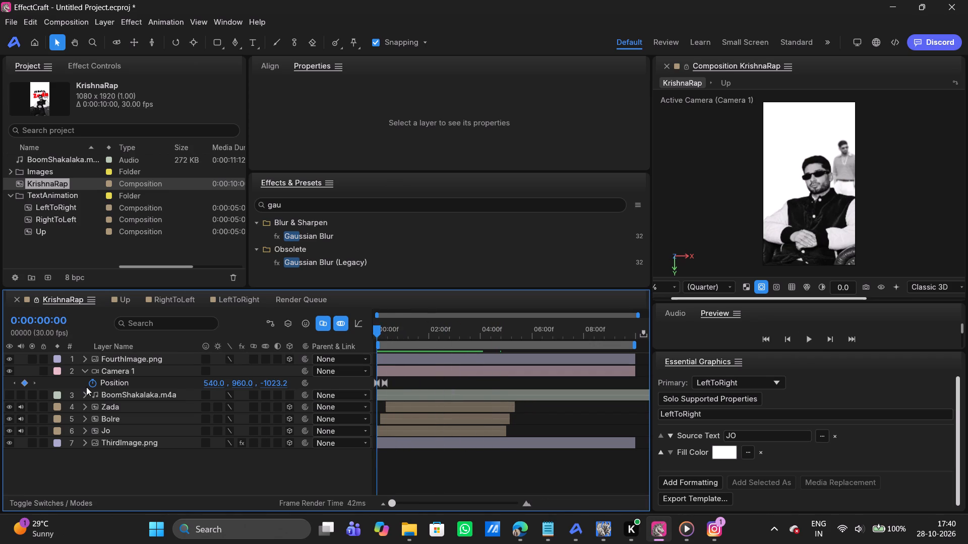
Turn the BoomShakalaka.m4a layer's audio back on and play the composition from the start with sound.
left_click(19, 395)
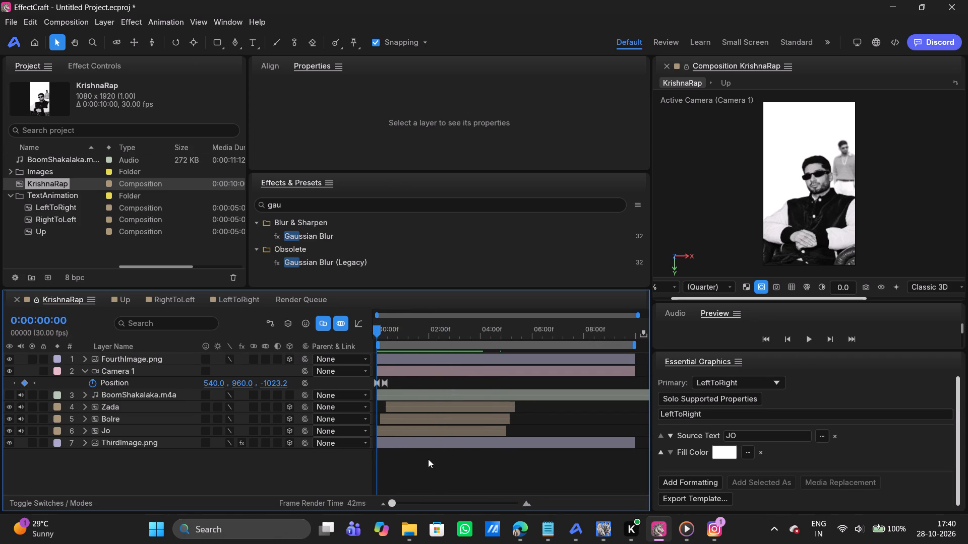
key("space")
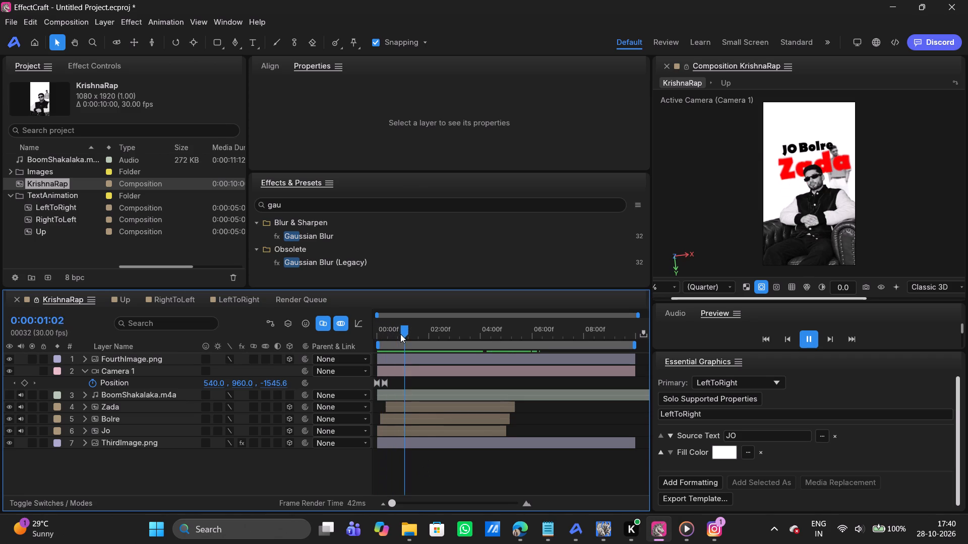
Replay the opening repeatedly from the first frame to check the lyrics and camera move against the audio, stopping at 0:00:01:03.
left_click_drag(400, 334, 316, 325)
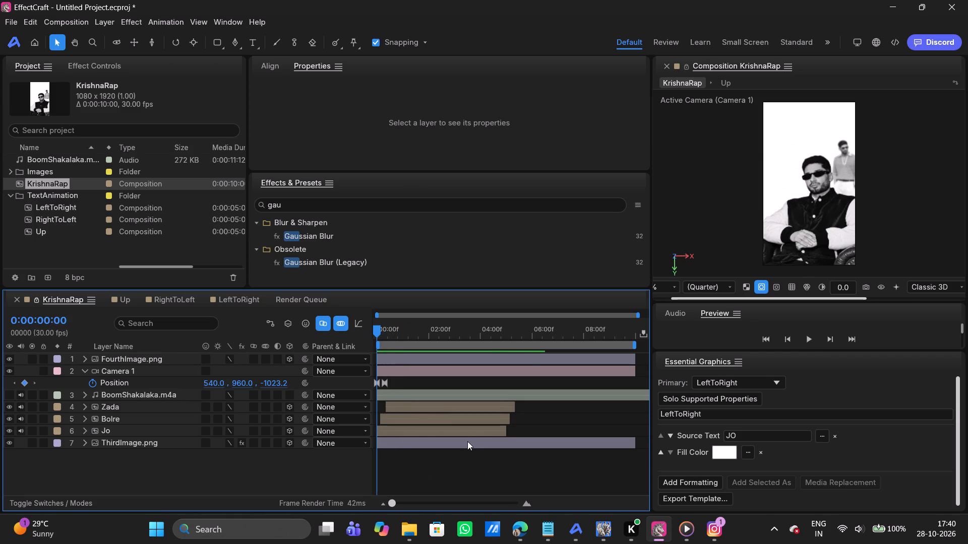
key("space")
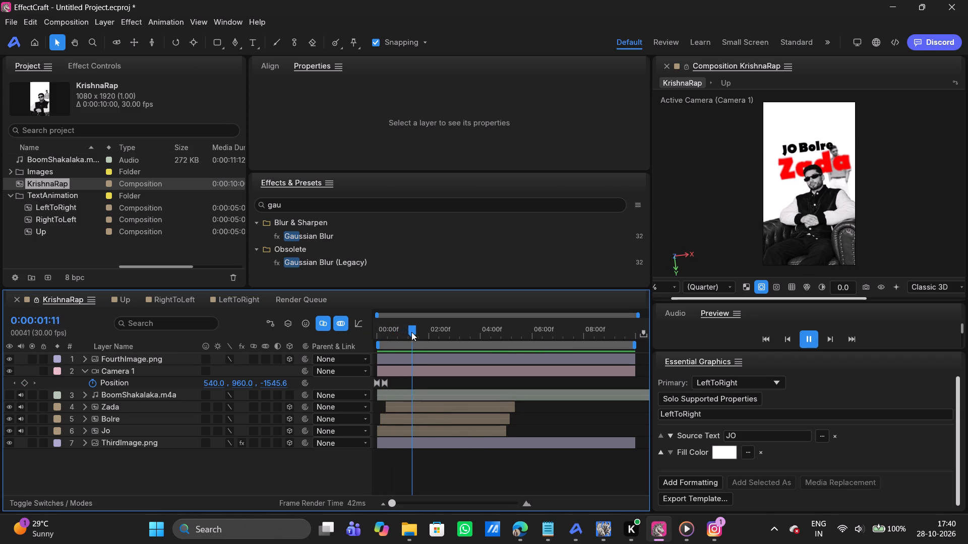
left_click_drag(411, 332, 318, 333)
key("space")
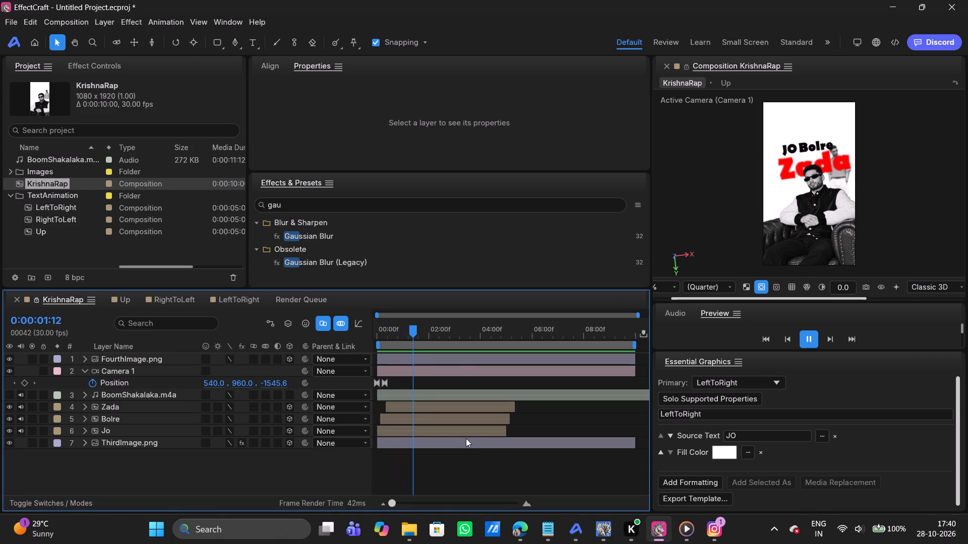
left_click_drag(432, 329, 329, 324)
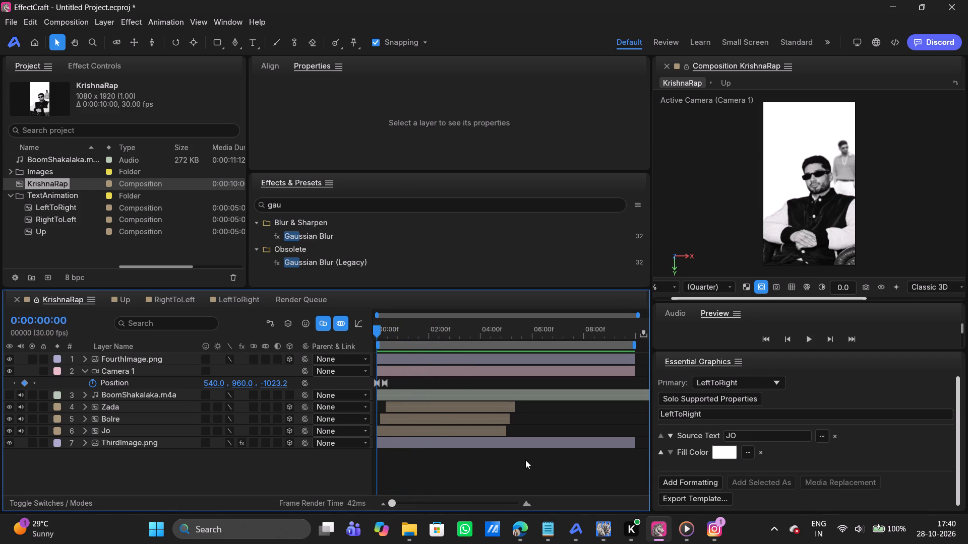
key("space")
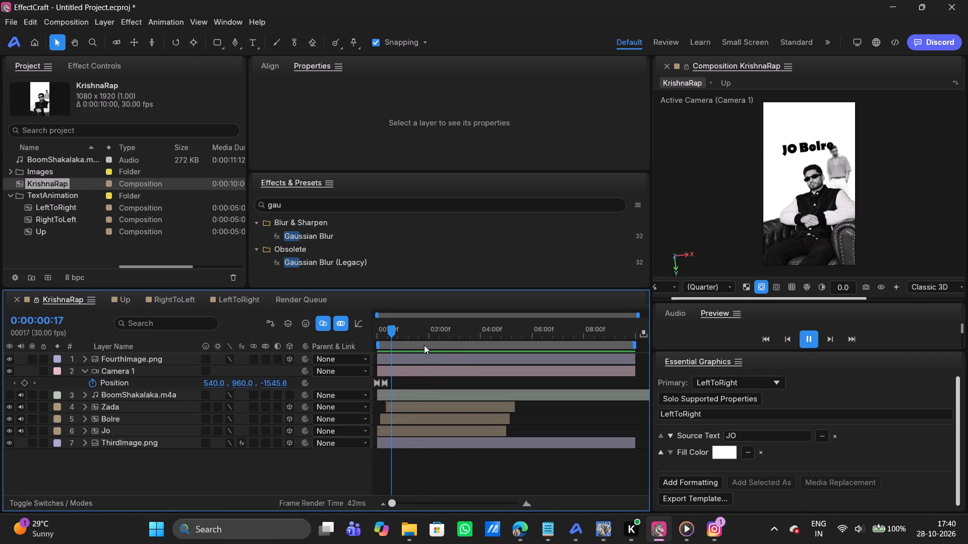
key("space")
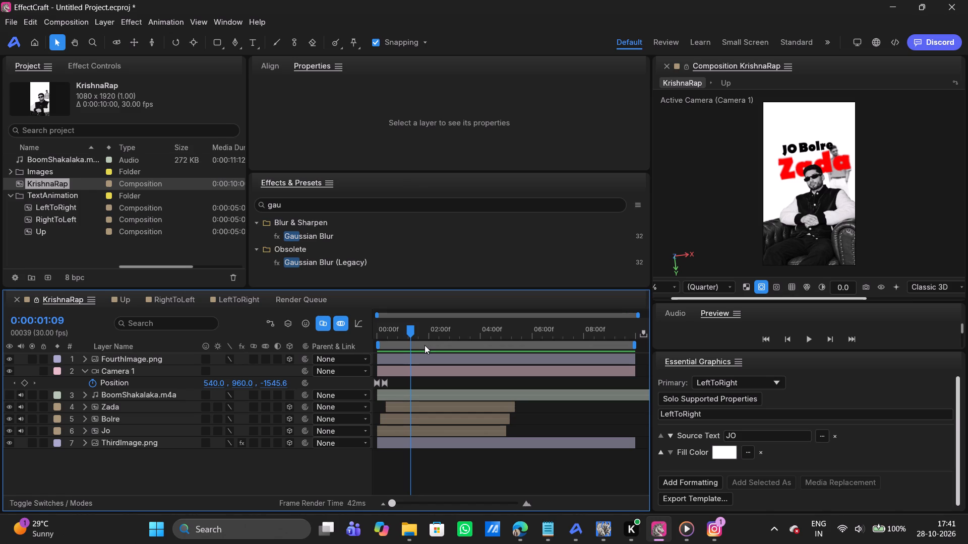
left_click_drag(410, 329, 325, 330)
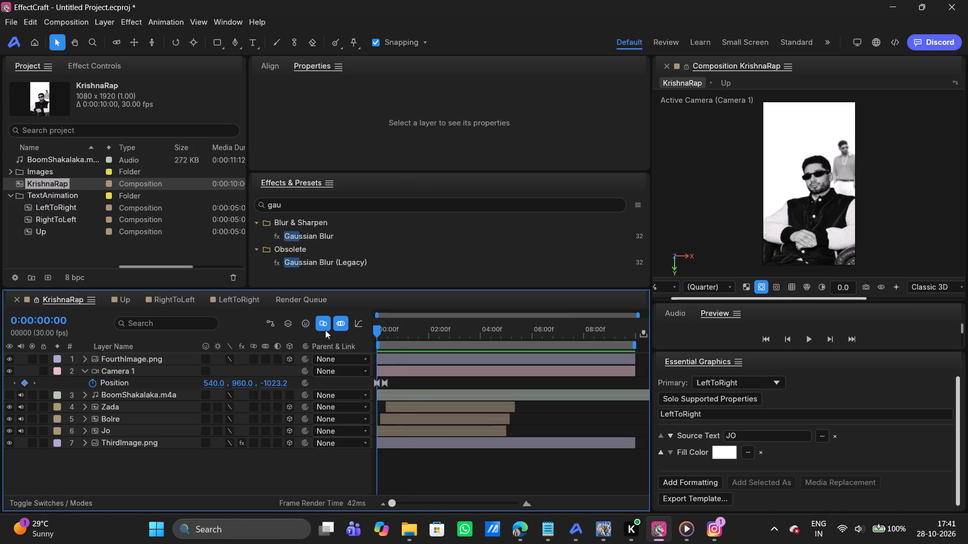
key("space")
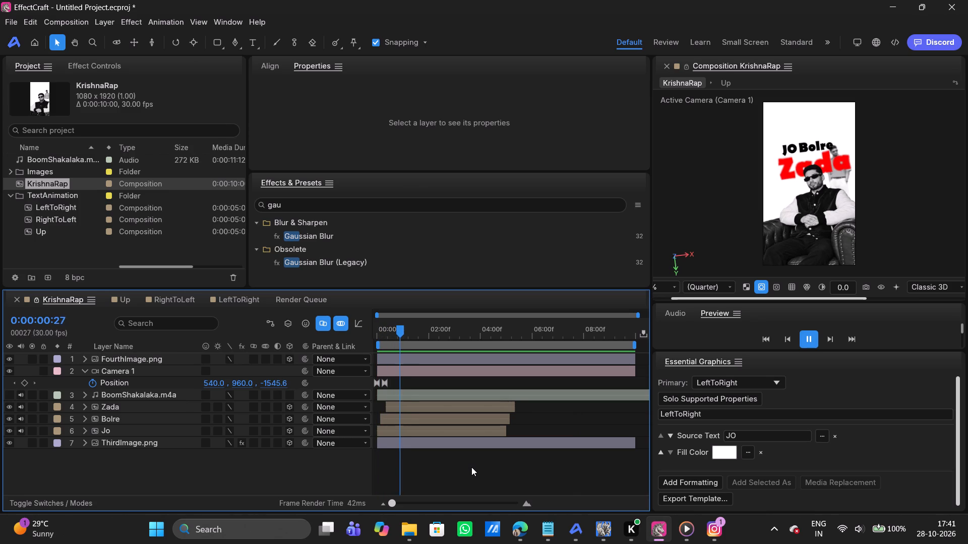
key("space")
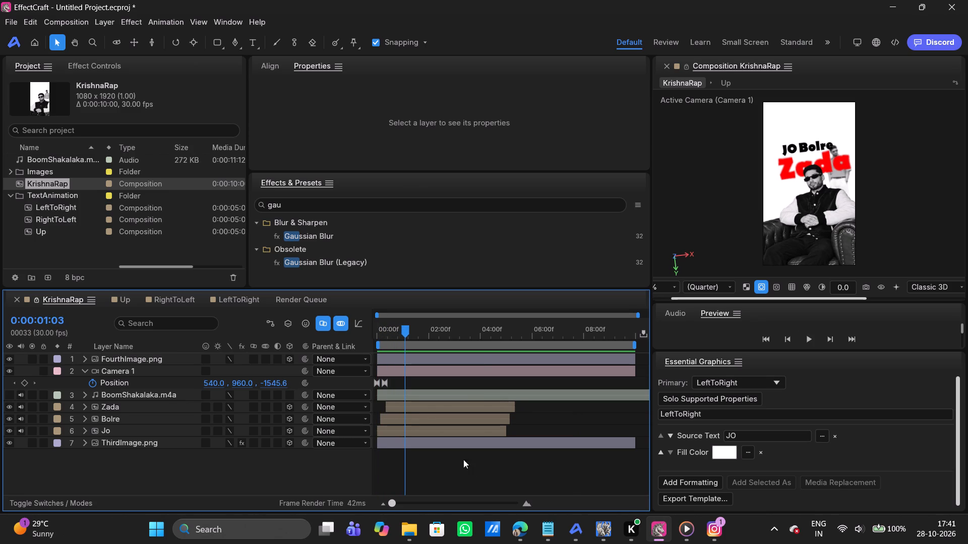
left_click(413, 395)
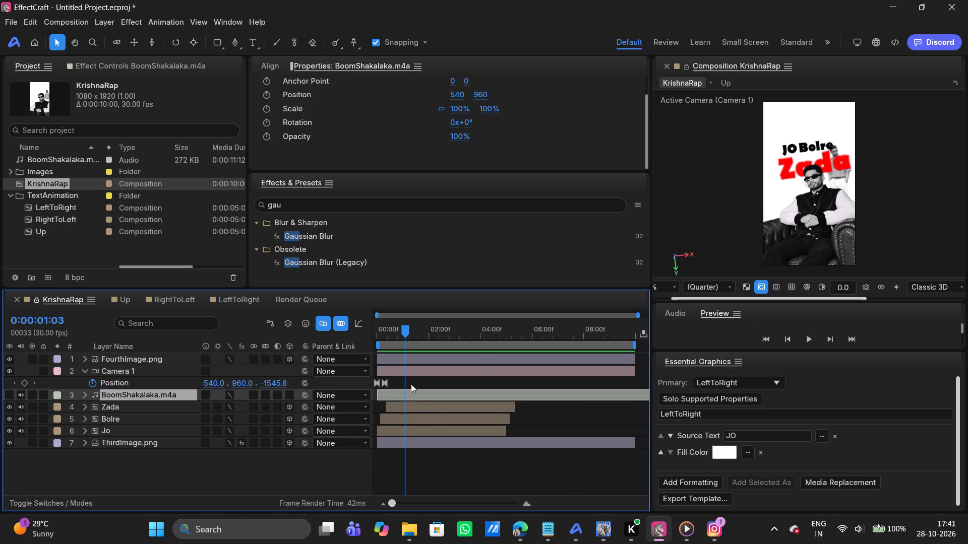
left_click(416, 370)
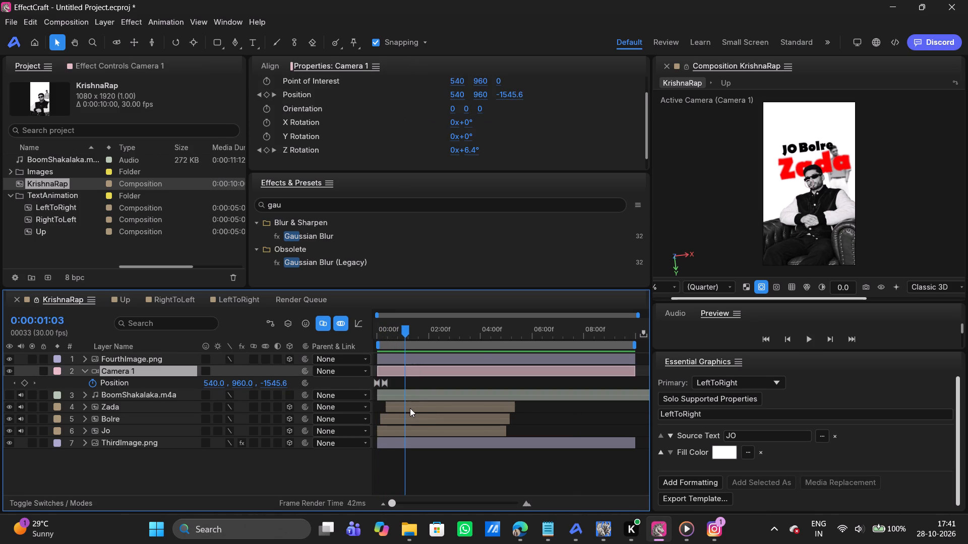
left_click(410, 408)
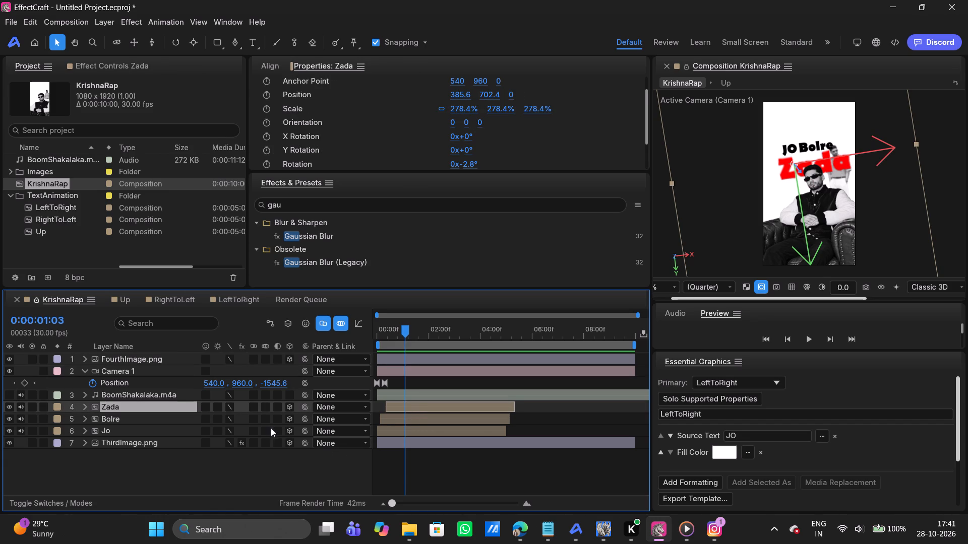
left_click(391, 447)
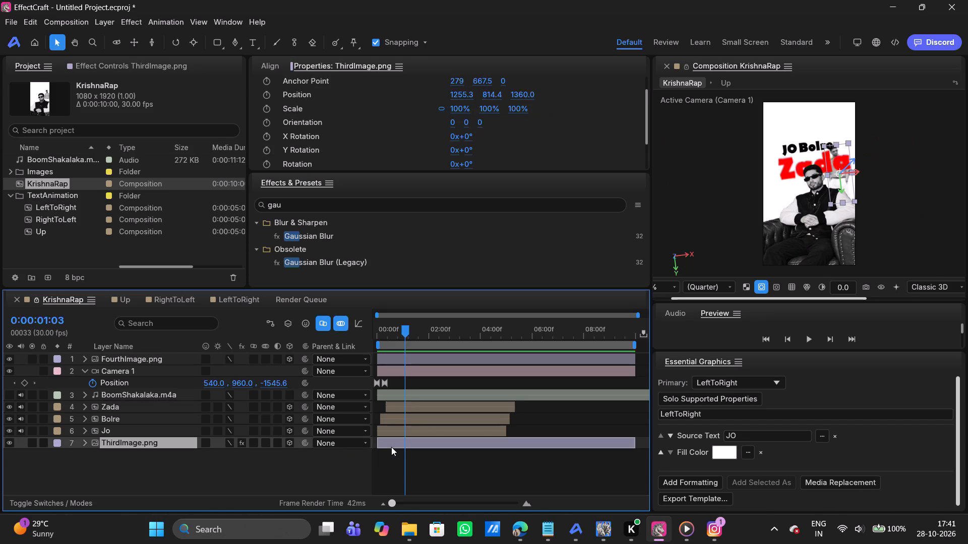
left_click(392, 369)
Enable Position keyframing at 0:00:01:03 for the FourthImage.png, Zada, Bolre and Jo layers together.
left_click(393, 354)
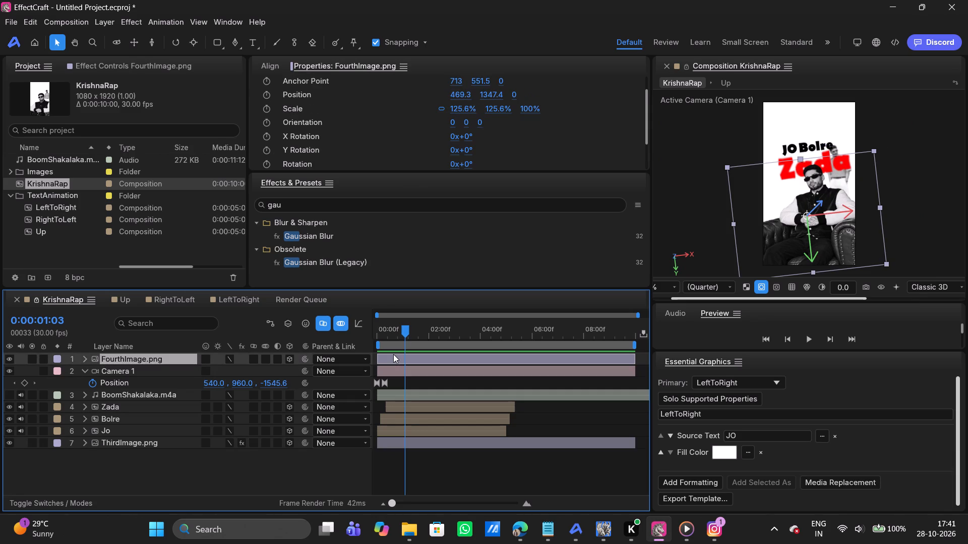
left_click(119, 406, "ctrl")
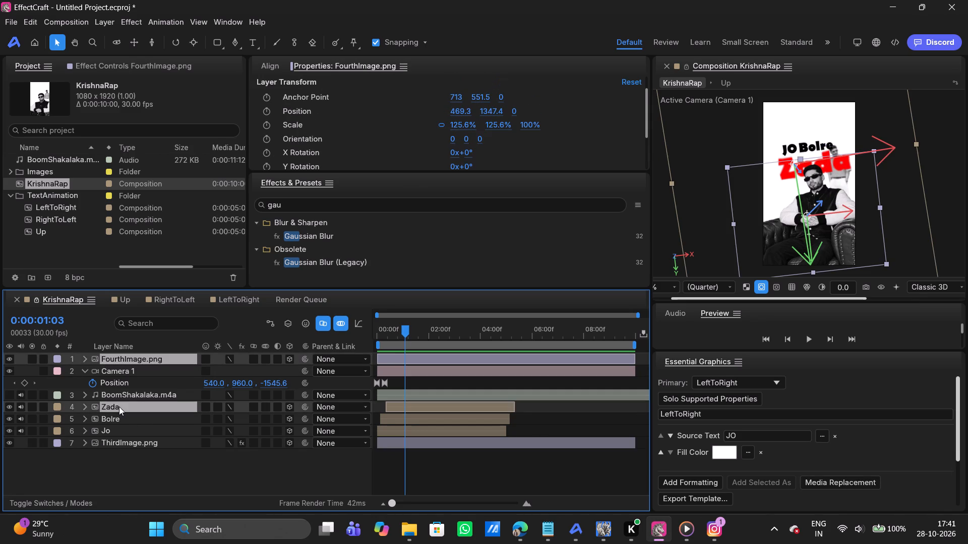
left_click(120, 420, "ctrl")
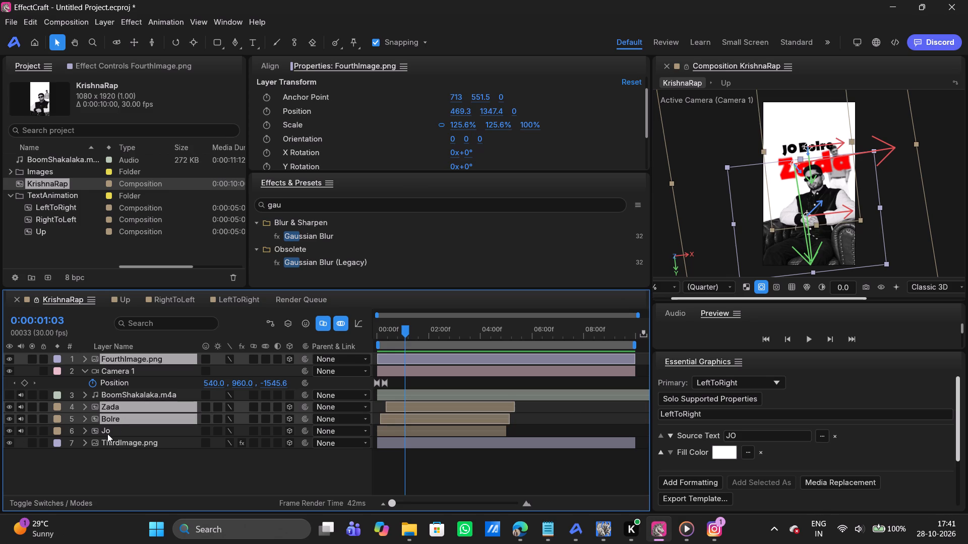
left_click(107, 434, "ctrl")
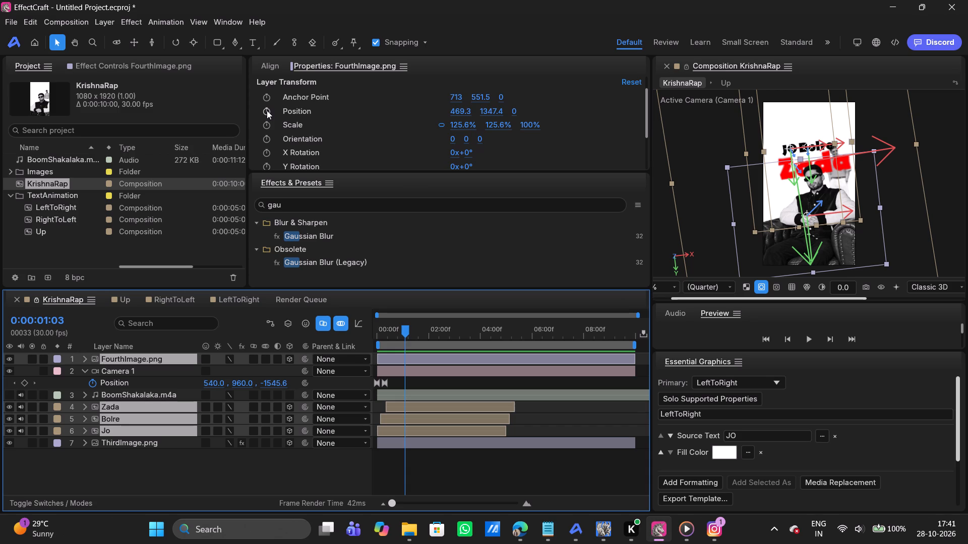
left_click(267, 110)
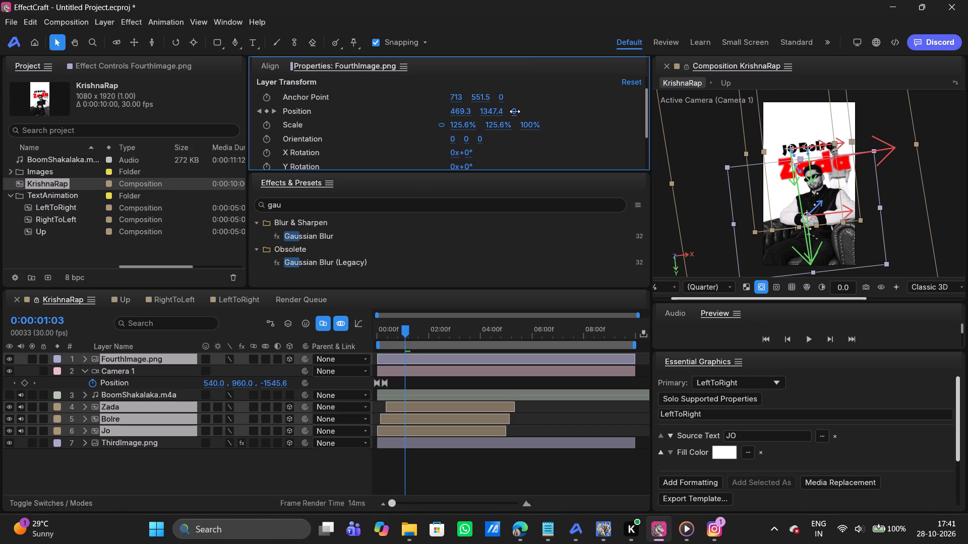
Move the four selected layers closer to the camera together, bringing FourthImage.png's Z Position to about -224.8, and deselect them.
left_click_drag(516, 111, 210, 124)
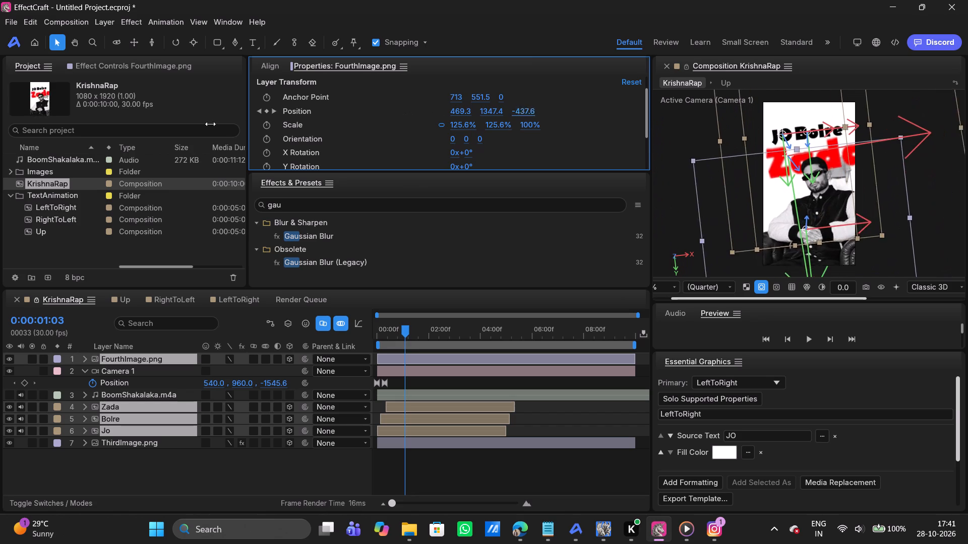
left_click_drag(210, 124, 958, 122)
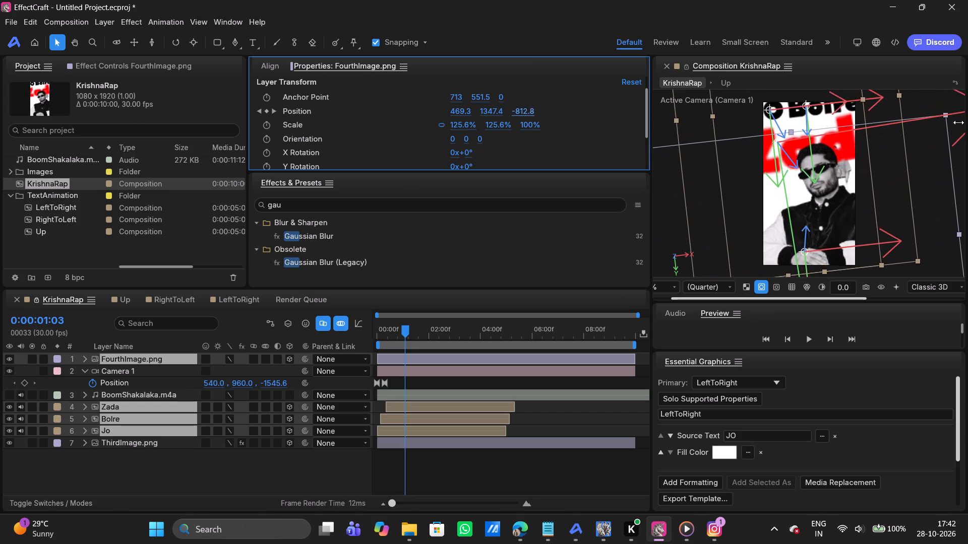
left_click_drag(958, 122, 963, 150)
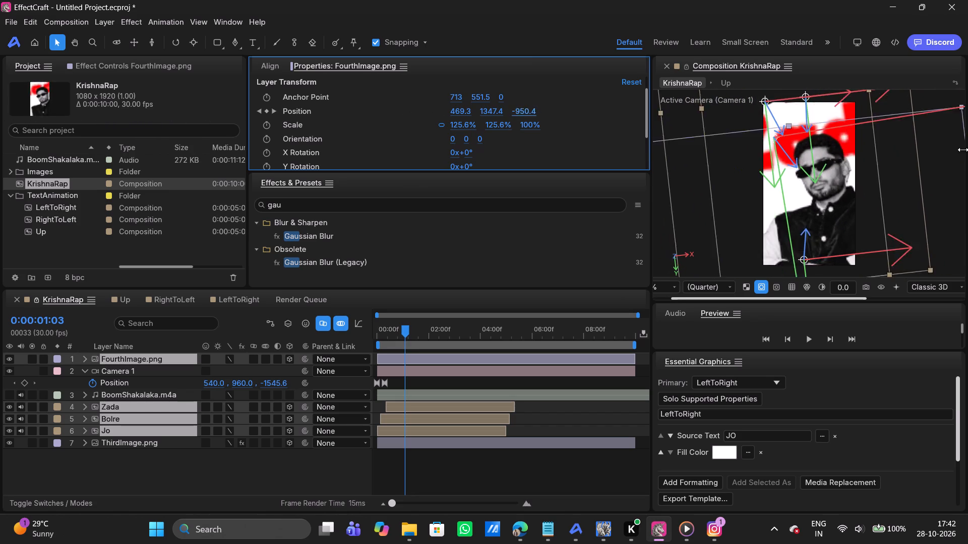
left_click_drag(963, 150, 482, 150)
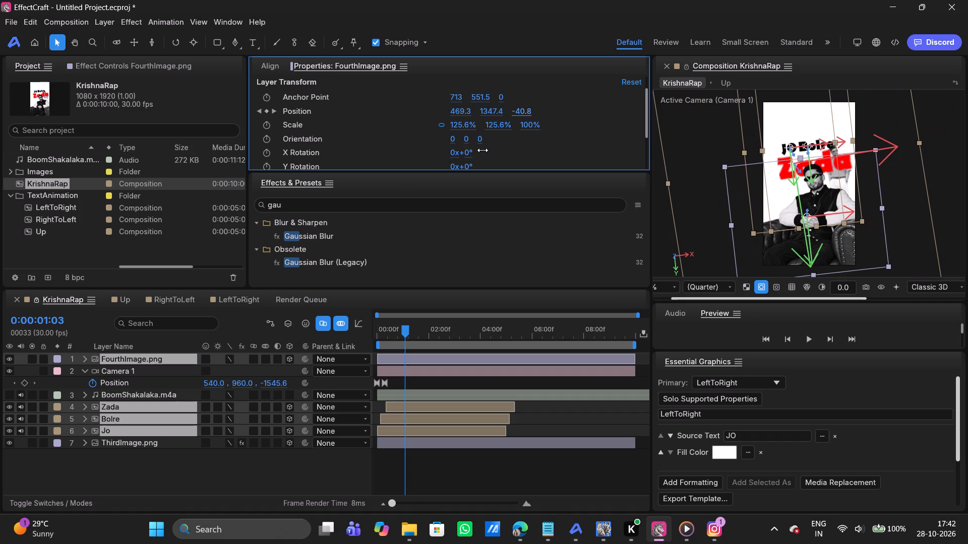
left_click_drag(482, 150, 224, 156)
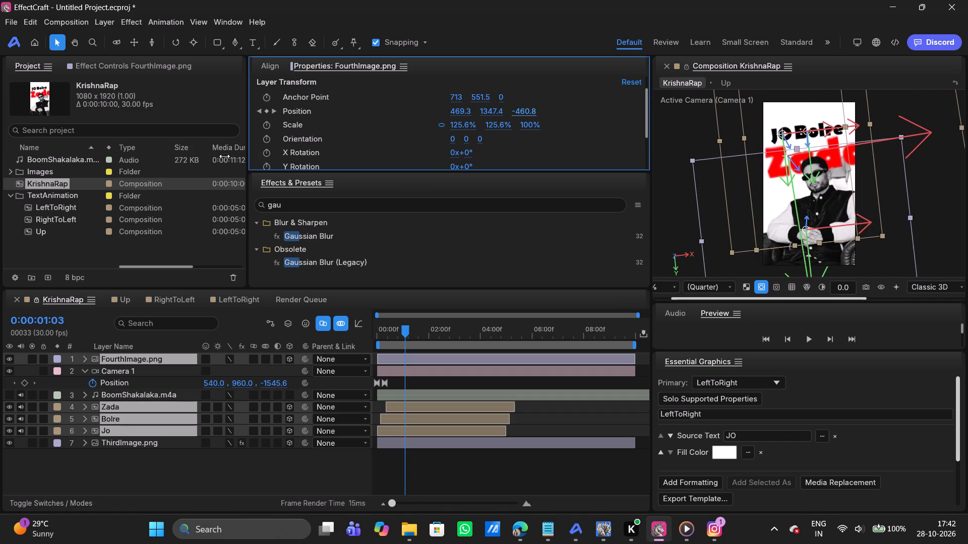
left_click_drag(224, 156, 371, 153)
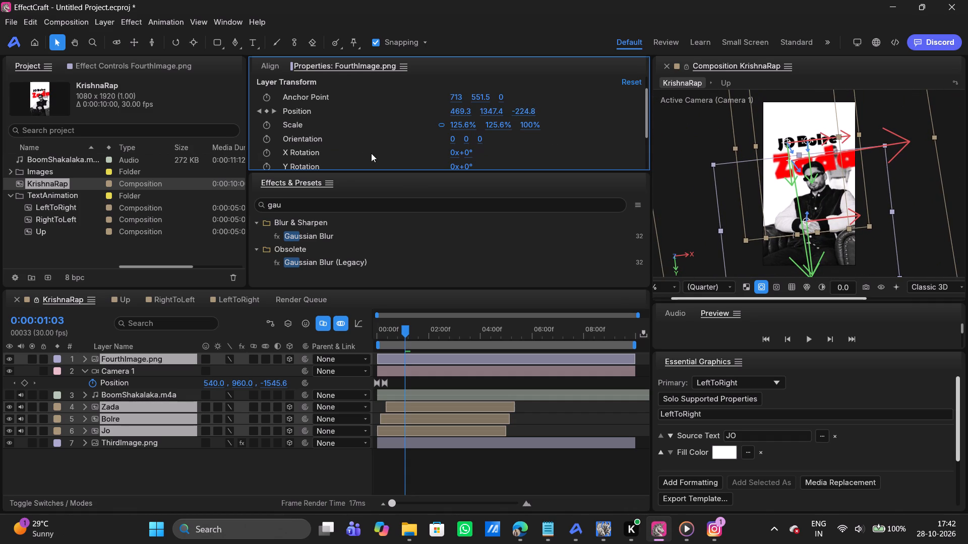
left_click(175, 469)
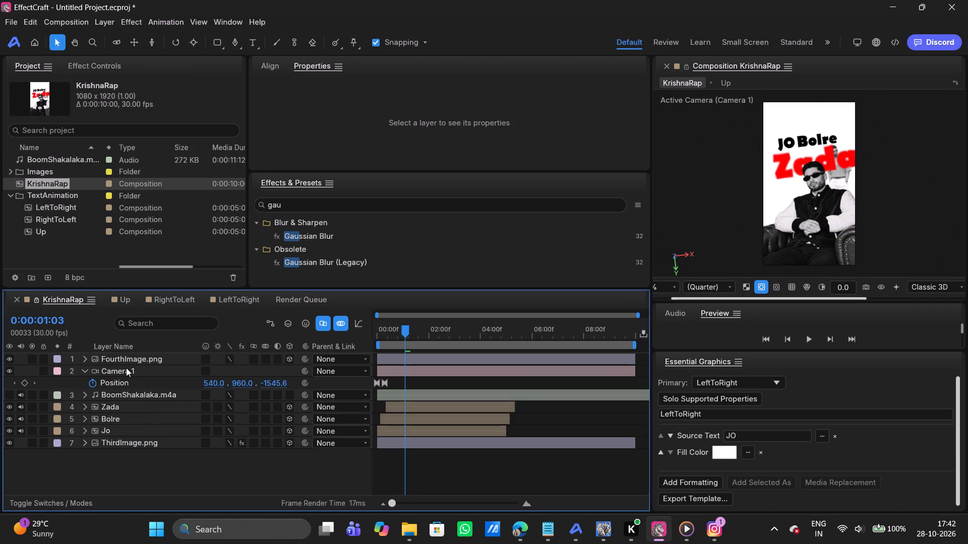
Select the Camera 1 layer.
left_click(125, 370)
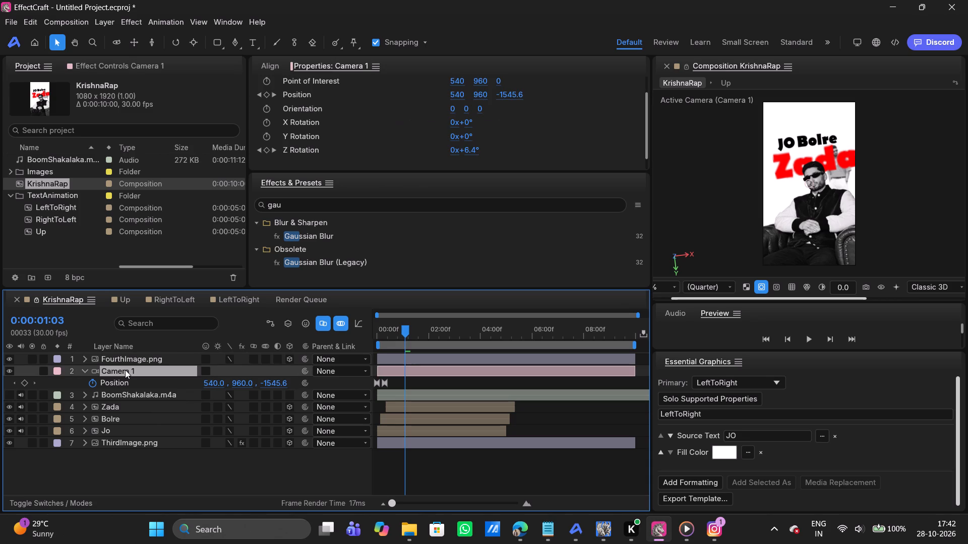
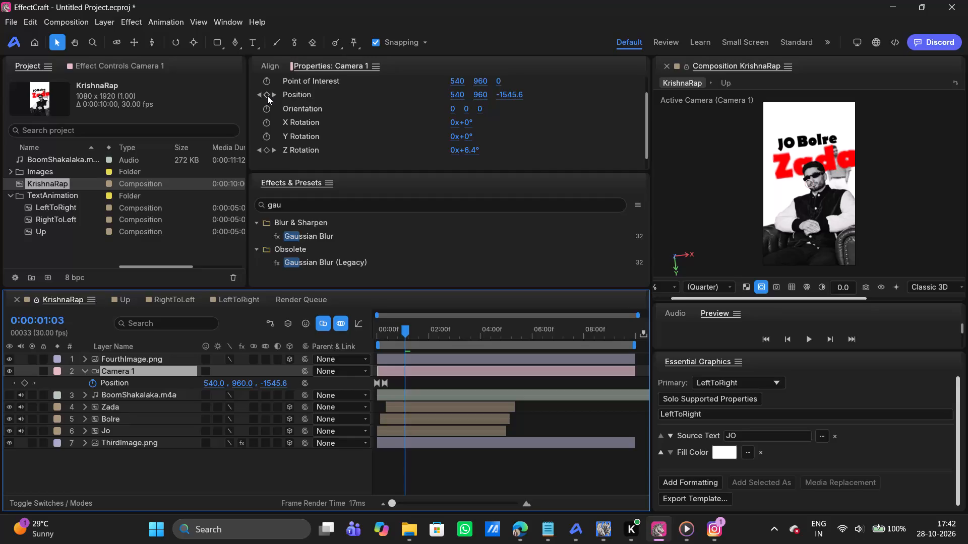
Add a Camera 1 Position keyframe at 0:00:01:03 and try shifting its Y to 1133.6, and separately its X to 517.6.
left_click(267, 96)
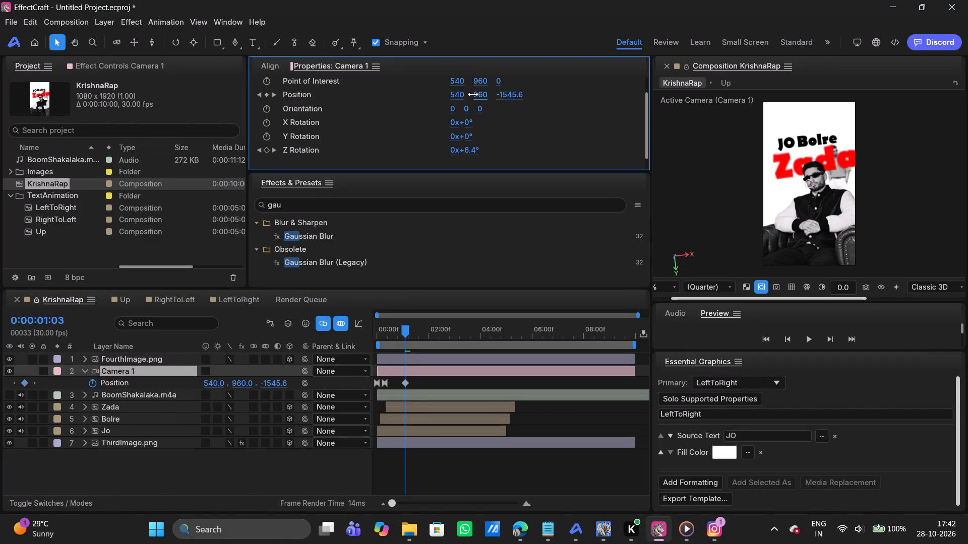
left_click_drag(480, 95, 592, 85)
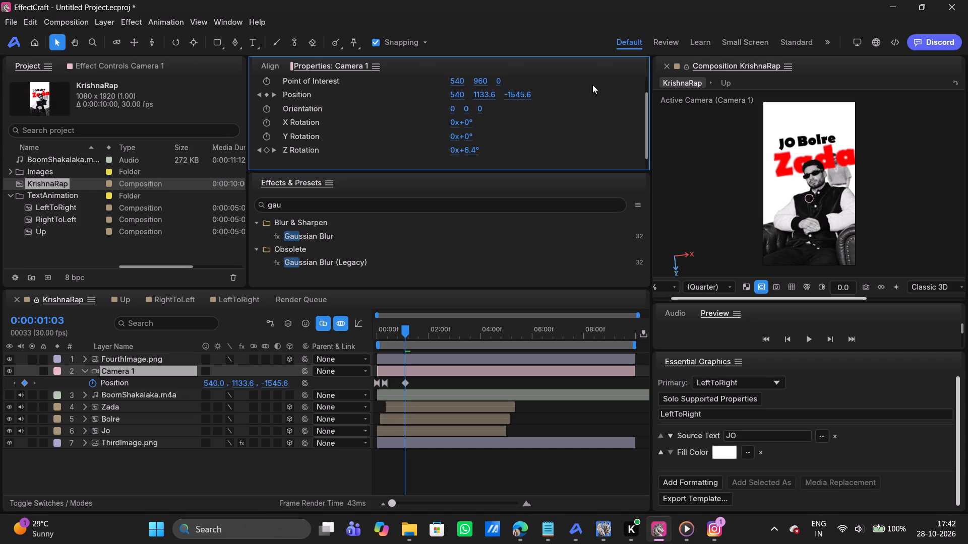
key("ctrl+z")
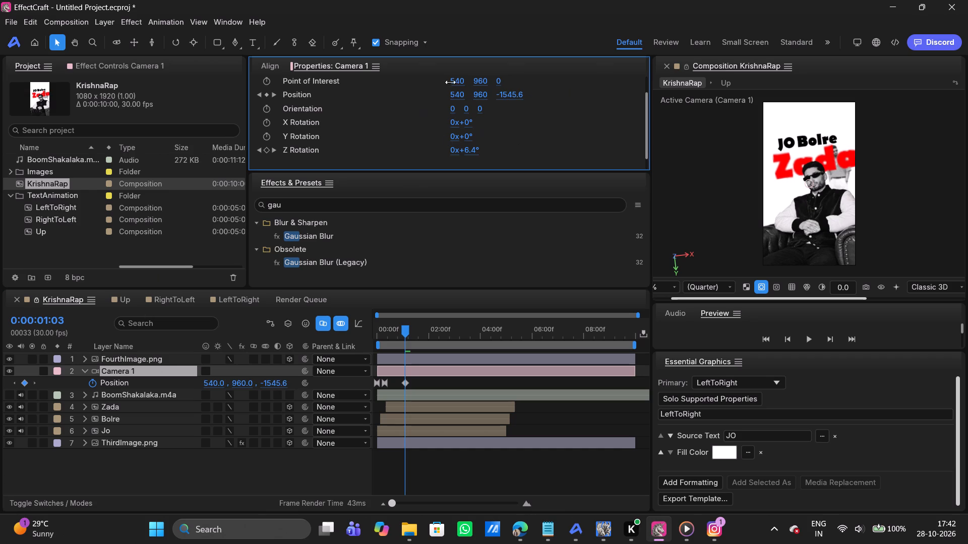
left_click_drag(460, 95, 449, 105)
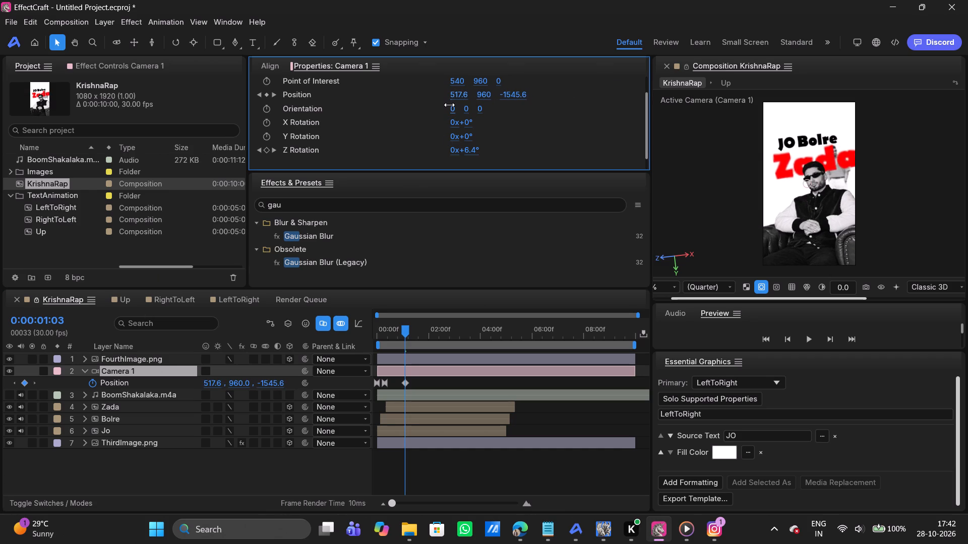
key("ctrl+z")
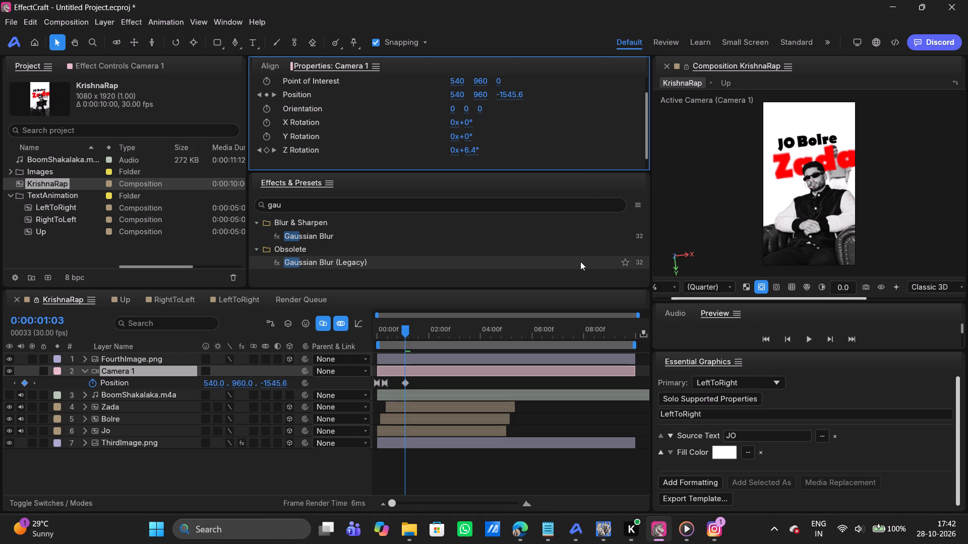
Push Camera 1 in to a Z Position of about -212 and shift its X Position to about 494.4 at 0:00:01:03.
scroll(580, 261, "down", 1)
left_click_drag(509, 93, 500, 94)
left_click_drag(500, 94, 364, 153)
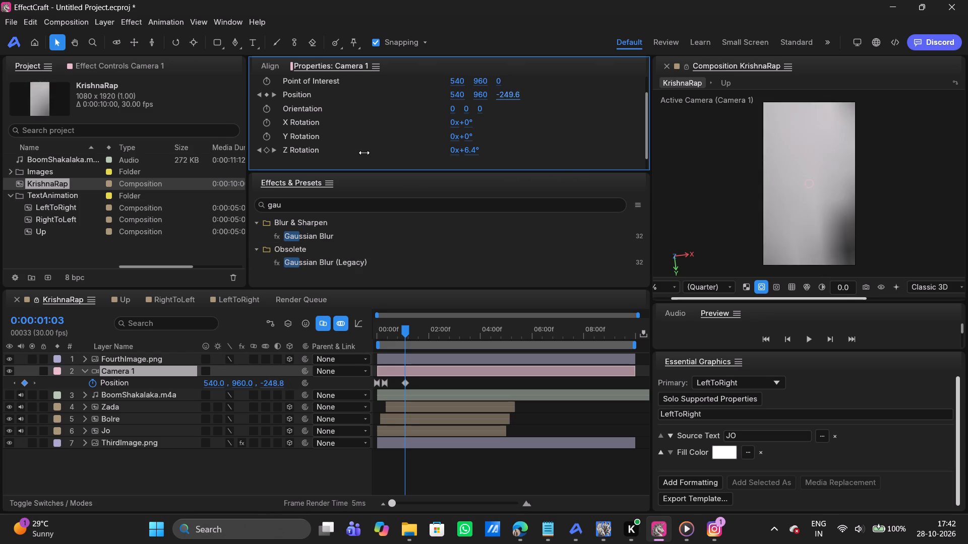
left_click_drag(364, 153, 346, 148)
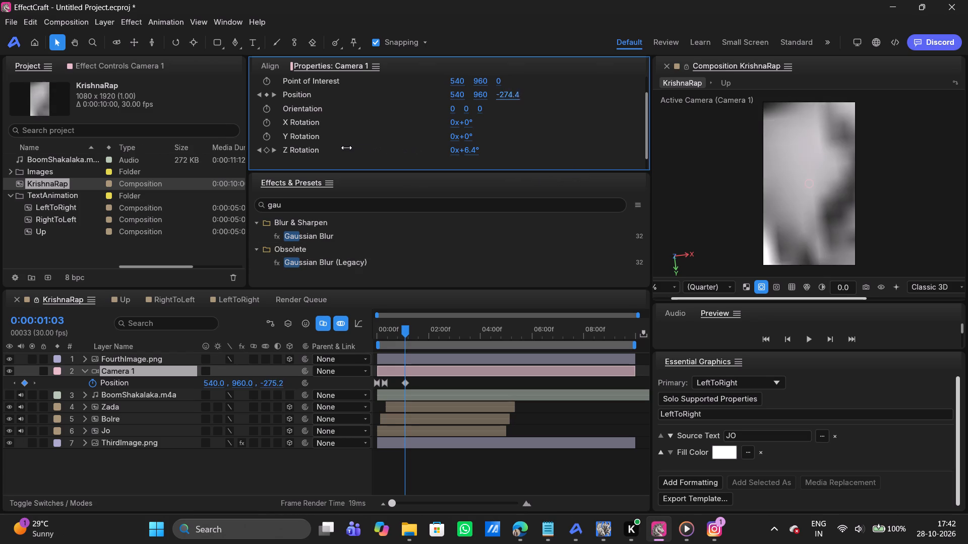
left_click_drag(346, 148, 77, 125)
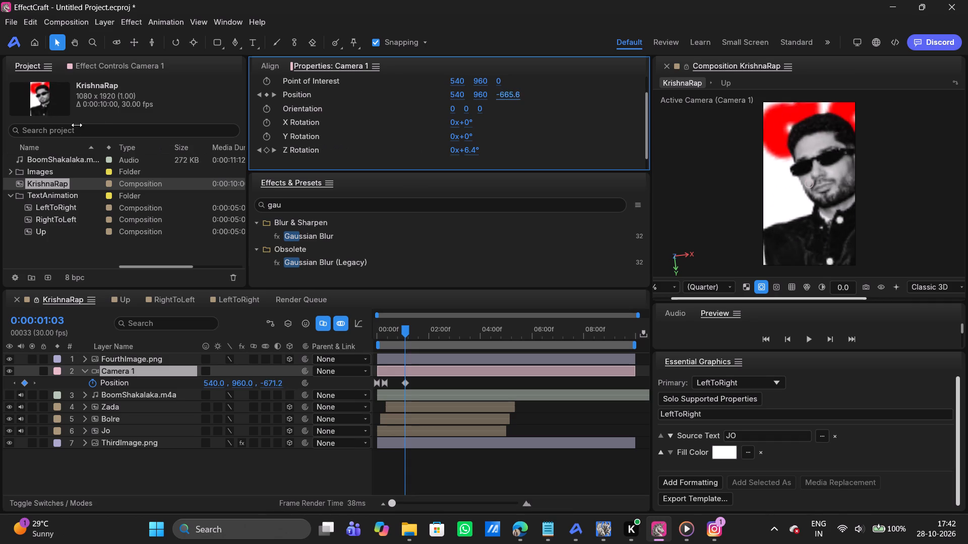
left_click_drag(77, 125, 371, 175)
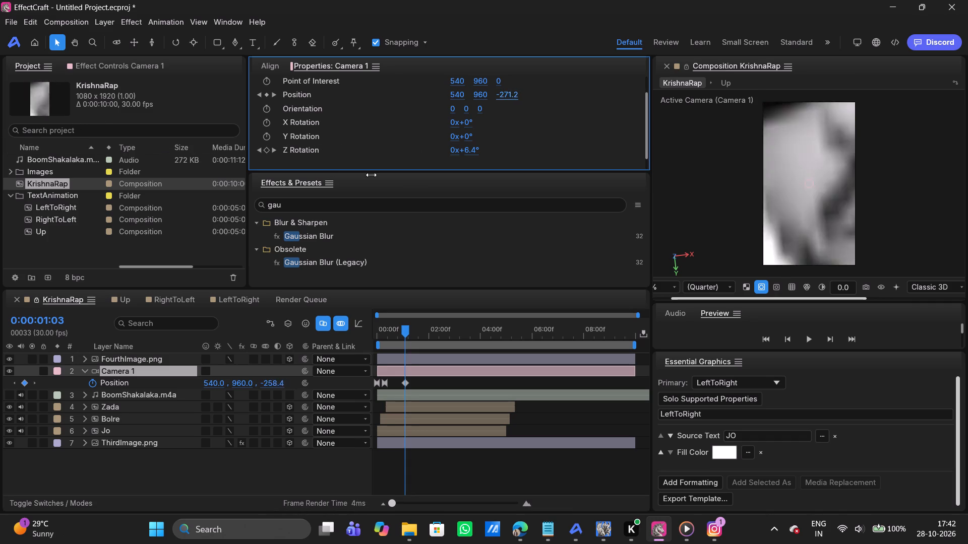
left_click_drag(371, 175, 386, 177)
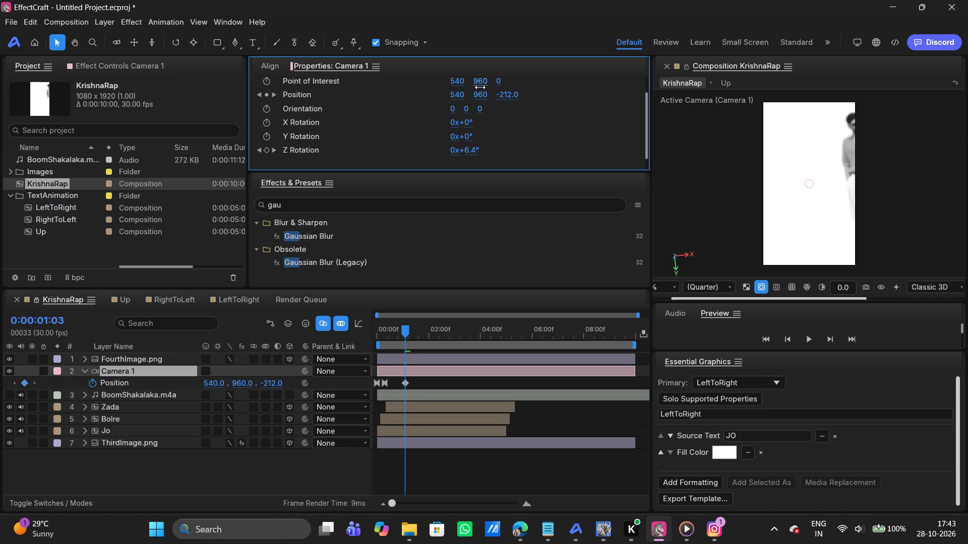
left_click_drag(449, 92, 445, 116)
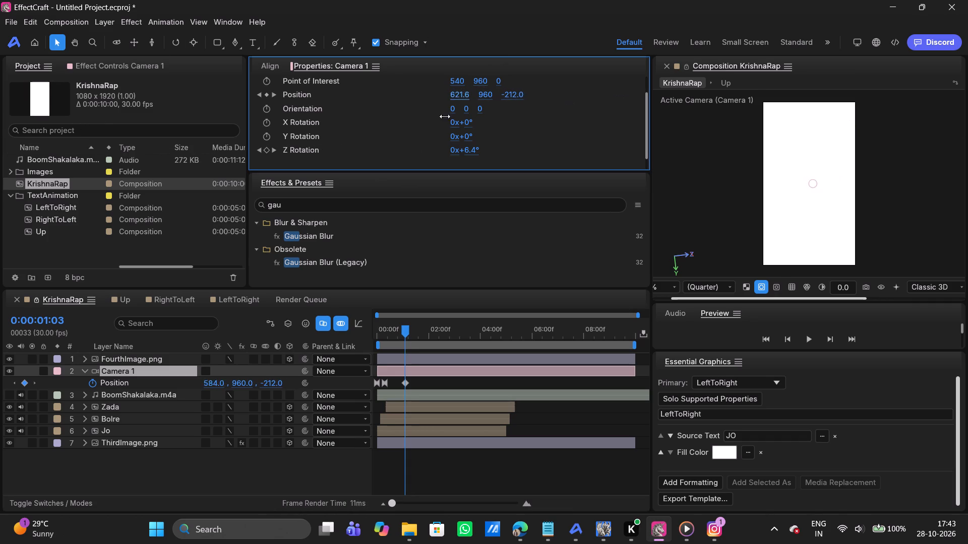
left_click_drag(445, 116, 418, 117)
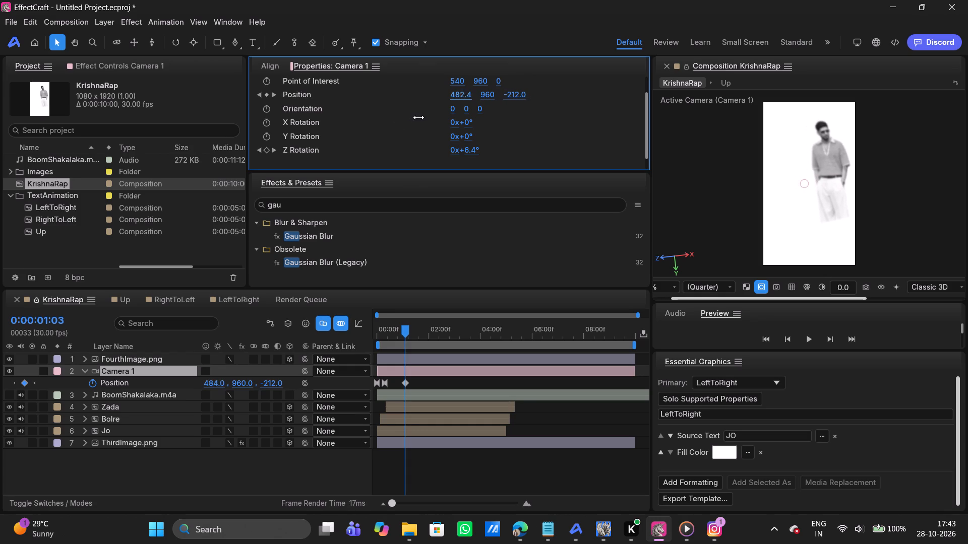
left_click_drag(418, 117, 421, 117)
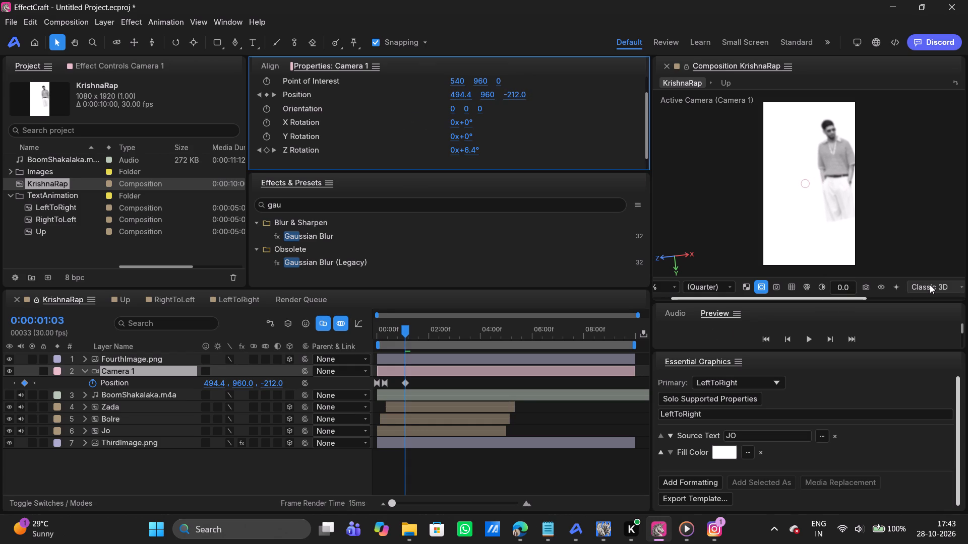
Switch the composition view to Custom View 1 to inspect the scene's depth.
left_click(930, 285)
left_click(941, 290)
scroll(941, 290, "left", 1)
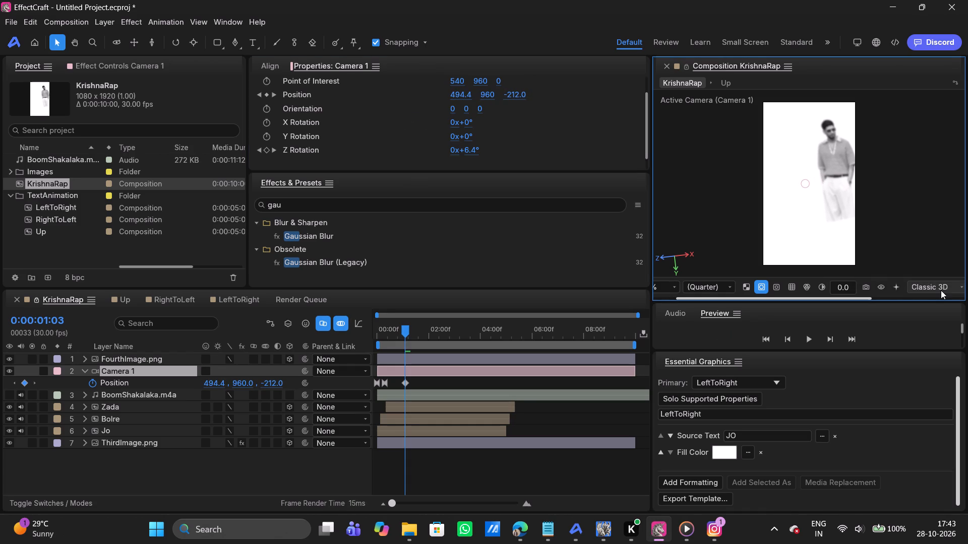
scroll(941, 290, "left", 1)
left_click(843, 283)
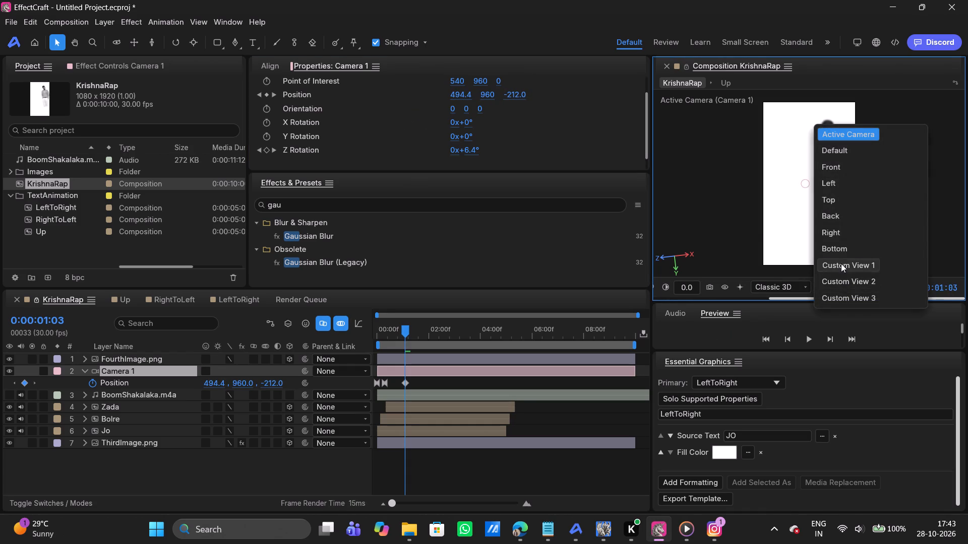
left_click(841, 263)
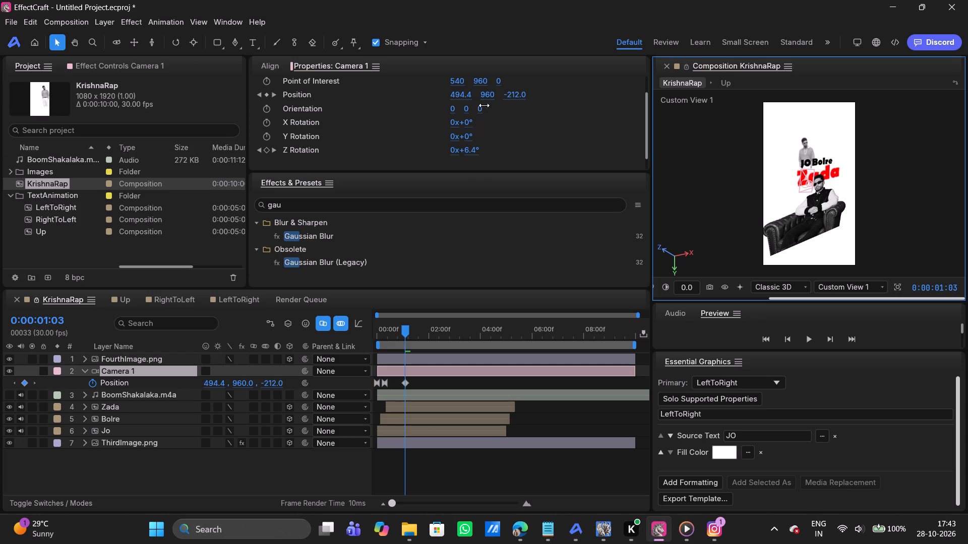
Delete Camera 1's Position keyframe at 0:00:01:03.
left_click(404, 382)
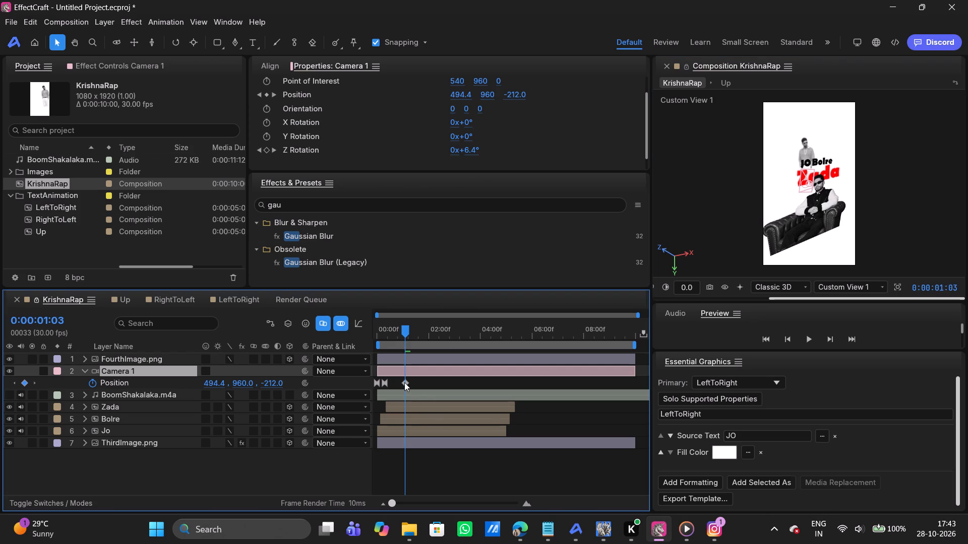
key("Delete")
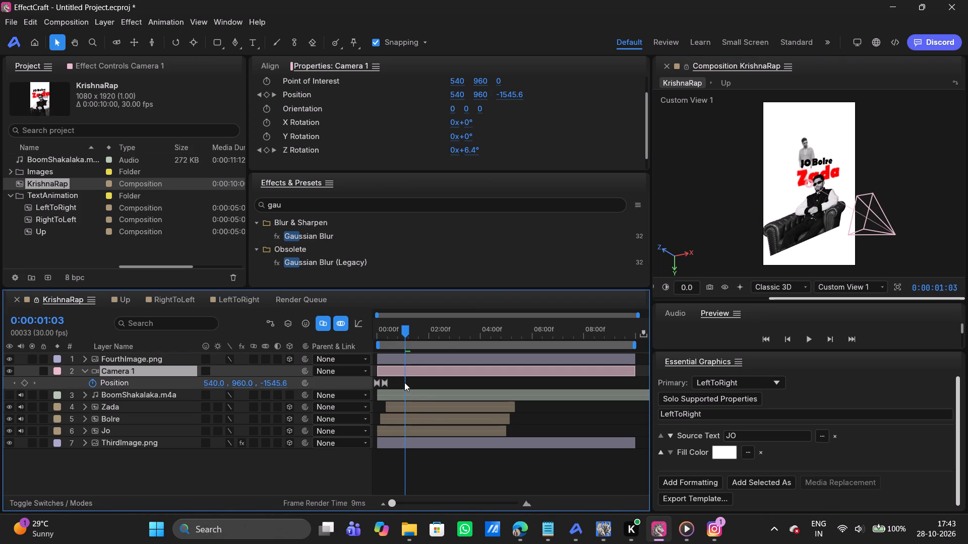
Select the Zada layer and return the composition view to Active Camera.
left_click(409, 410)
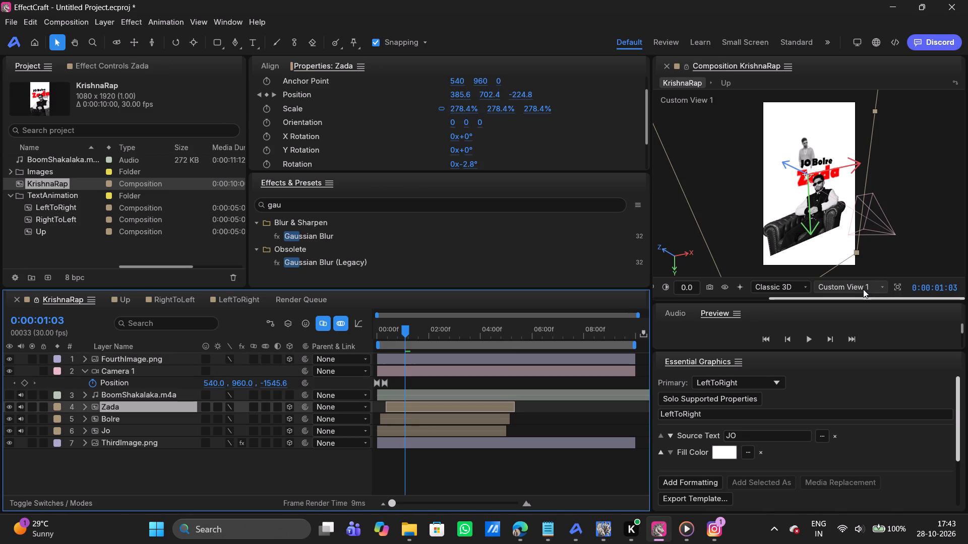
left_click(863, 289)
left_click(839, 137)
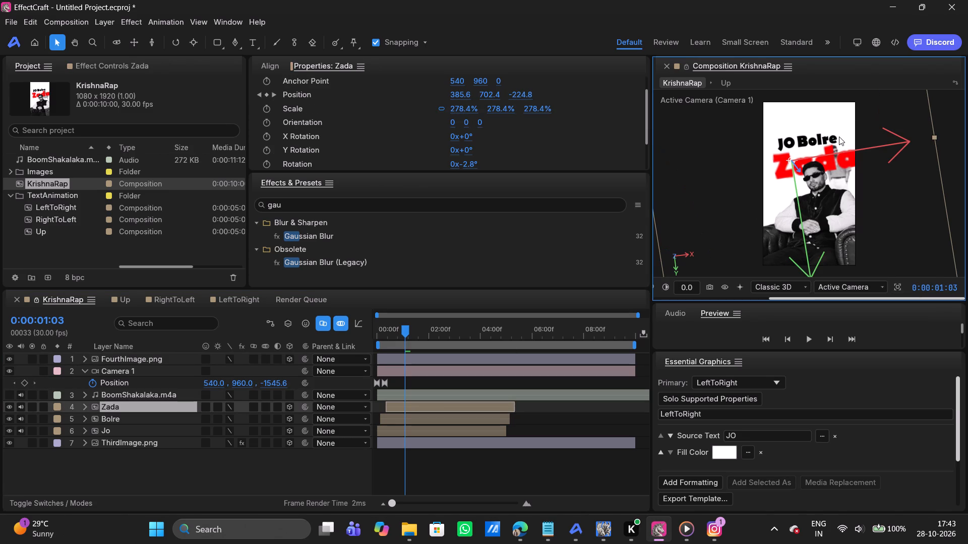
Mute BoomShakalaka.m4a, deselect all layers and replay the opening from the first frame to check the animation.
left_click(20, 394)
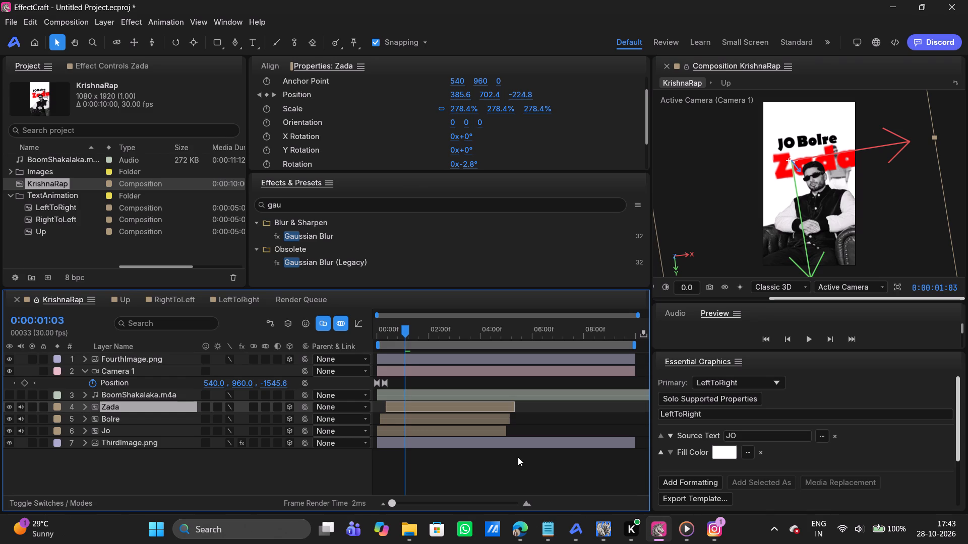
left_click(467, 475)
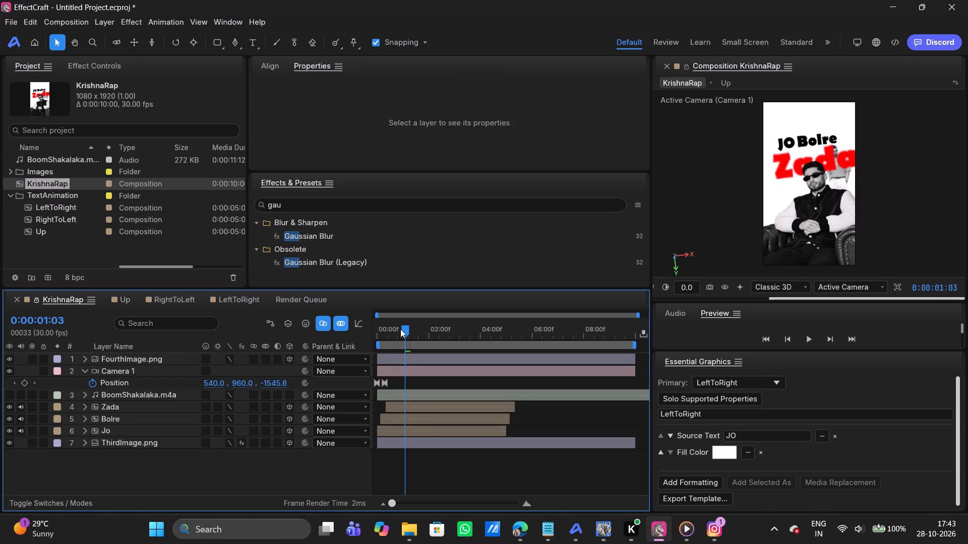
left_click_drag(406, 326, 310, 326)
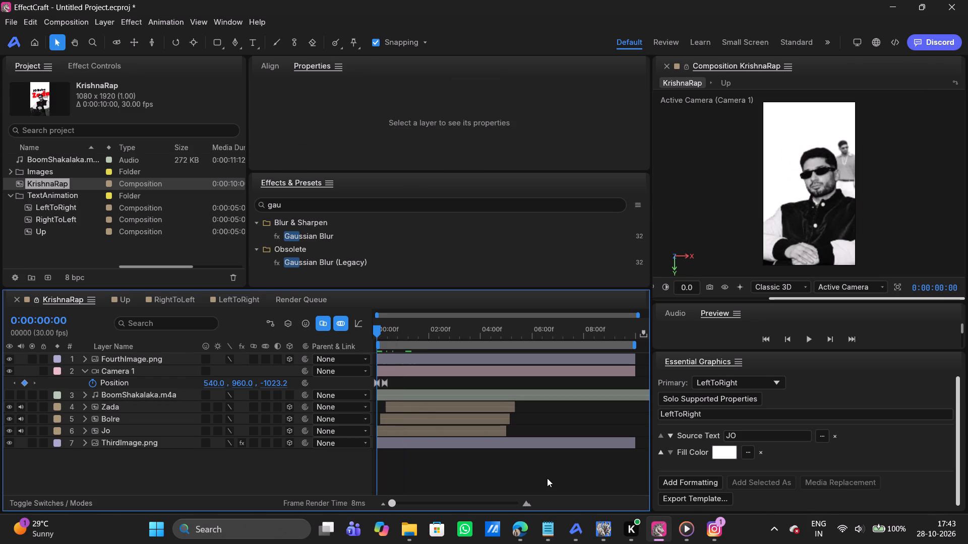
key("space")
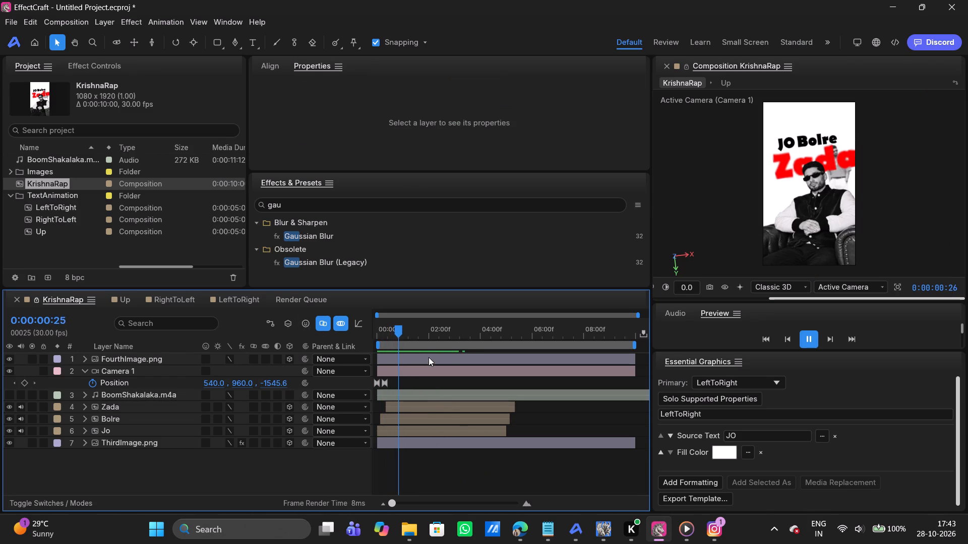
left_click_drag(423, 340, 331, 346)
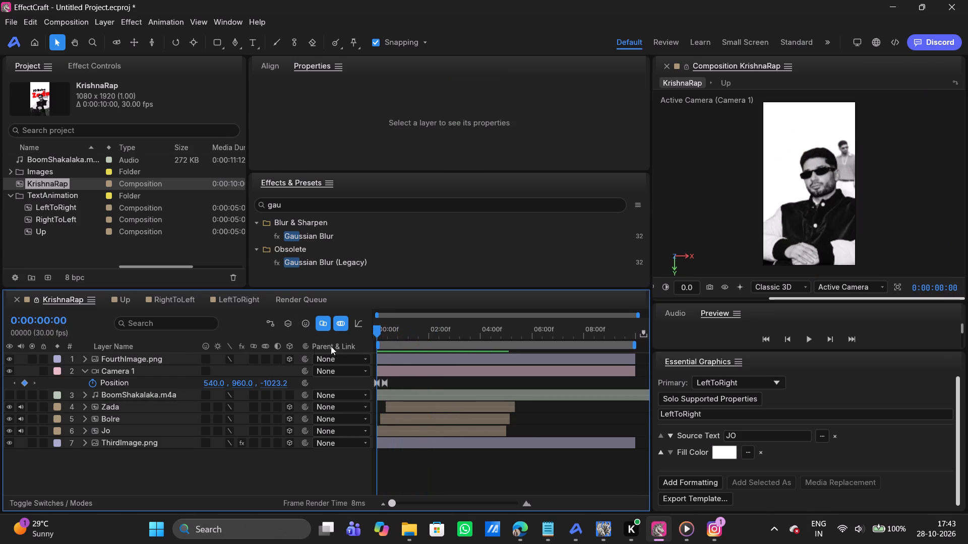
left_click_drag(331, 346, 314, 348)
key("space")
key("space")
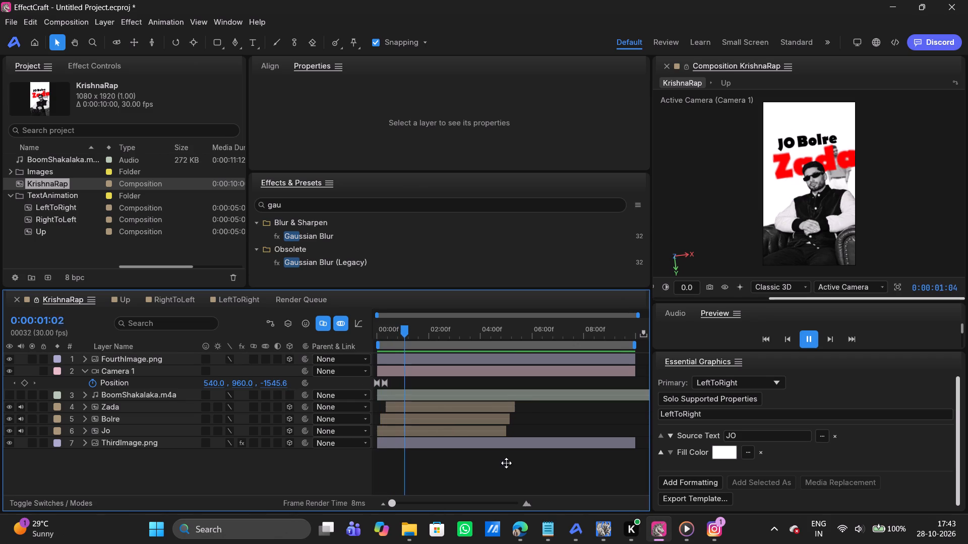
Stop playback, reveal the Zada layer's Position, select its keyframe and move the current time to 0:00:01:04.
left_click(418, 394)
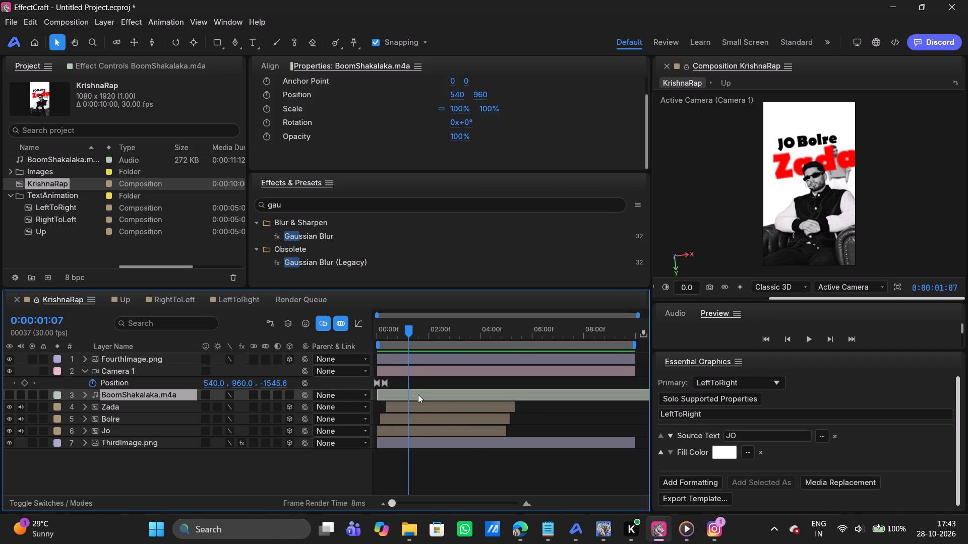
left_click(416, 405)
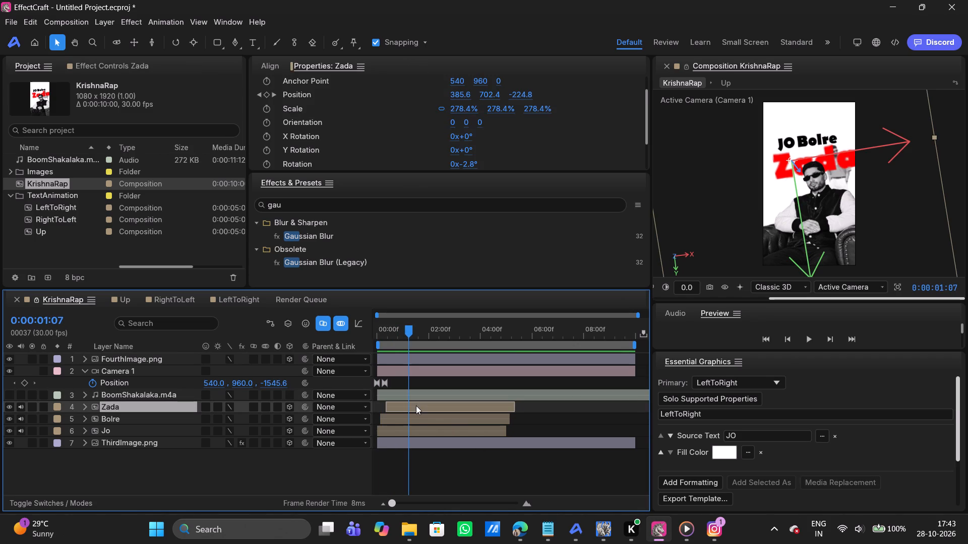
key("p")
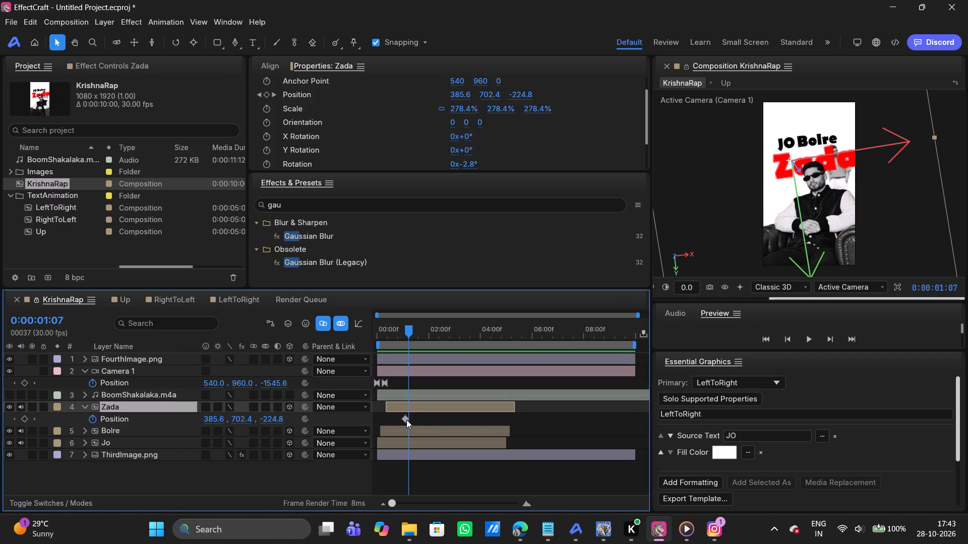
left_click(406, 420)
left_click(407, 332)
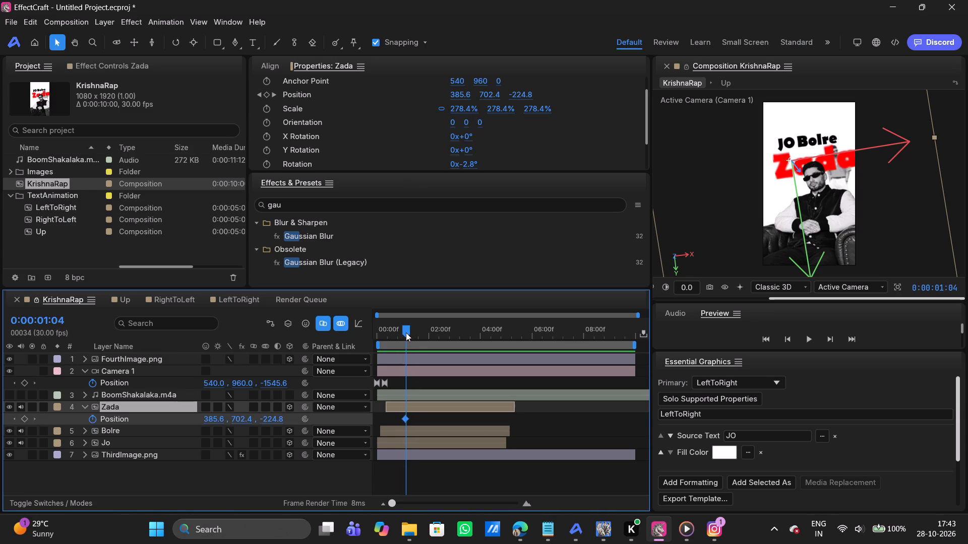
Undo back through the audio mute, Camera 1 keyframe changes, the layers' Z Position move and their Position keyframing at 0:00:01:03.
key("ctrl+z")
key("ctrl+z")
key("ctrl+z")
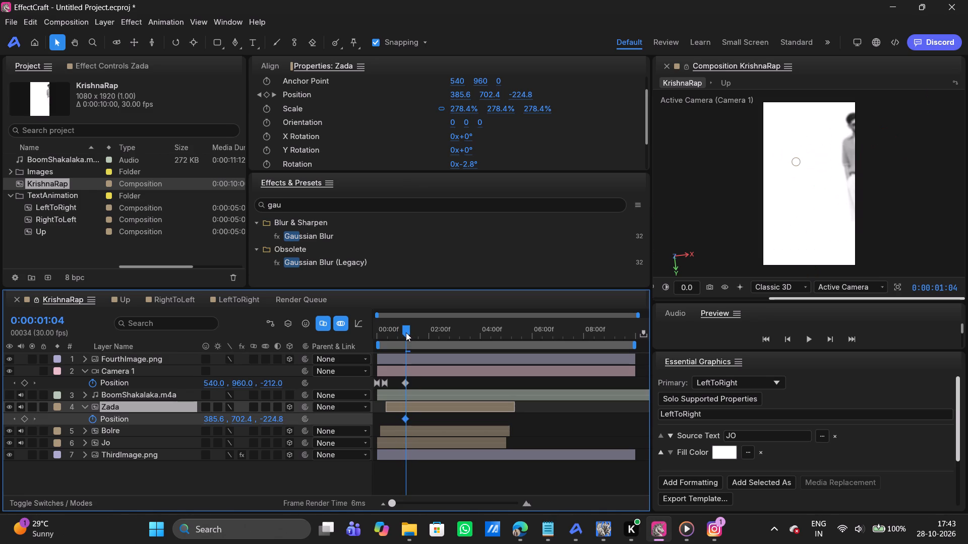
key("ctrl+z")
key("ctrl+z")
key("ctrl+z")
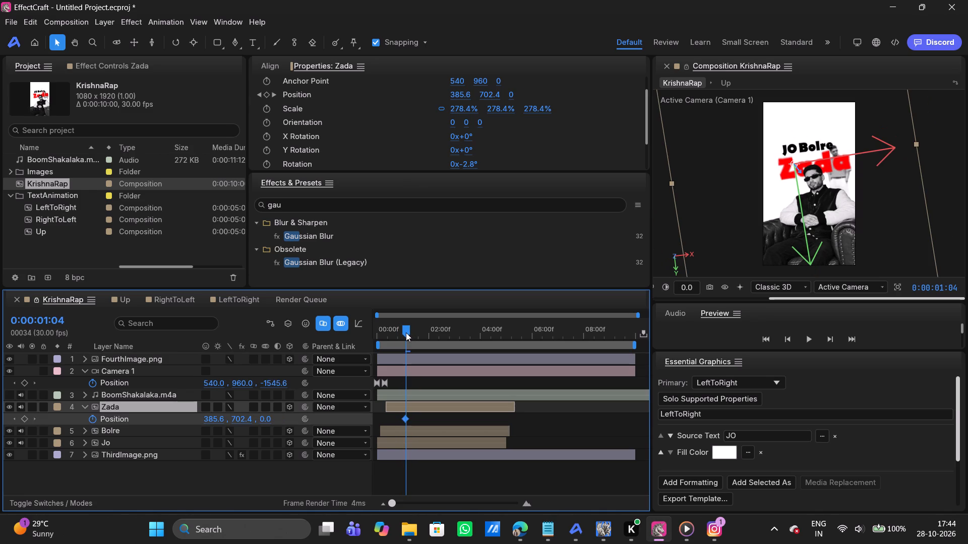
key("ctrl+z")
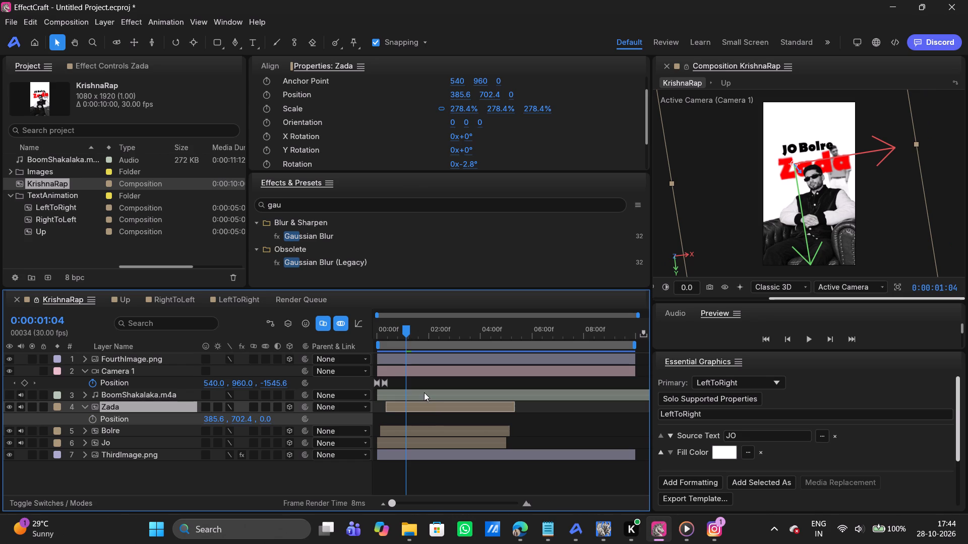
Select the Zada layer again.
left_click(424, 392)
left_click(422, 403)
Add a null object to the KrishnaRap composition, make it a 3D layer and keep Null 1 selected.
left_click(221, 486)
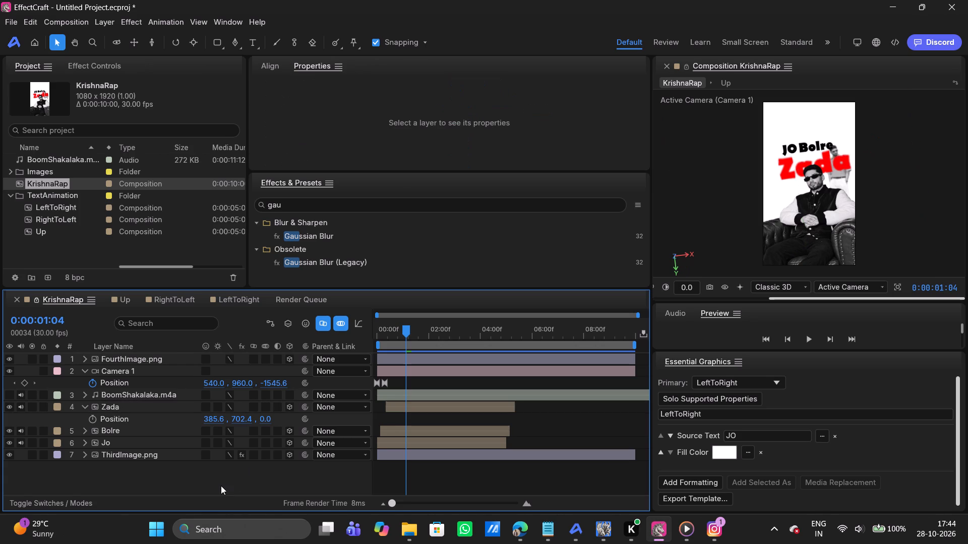
right_click(221, 486)
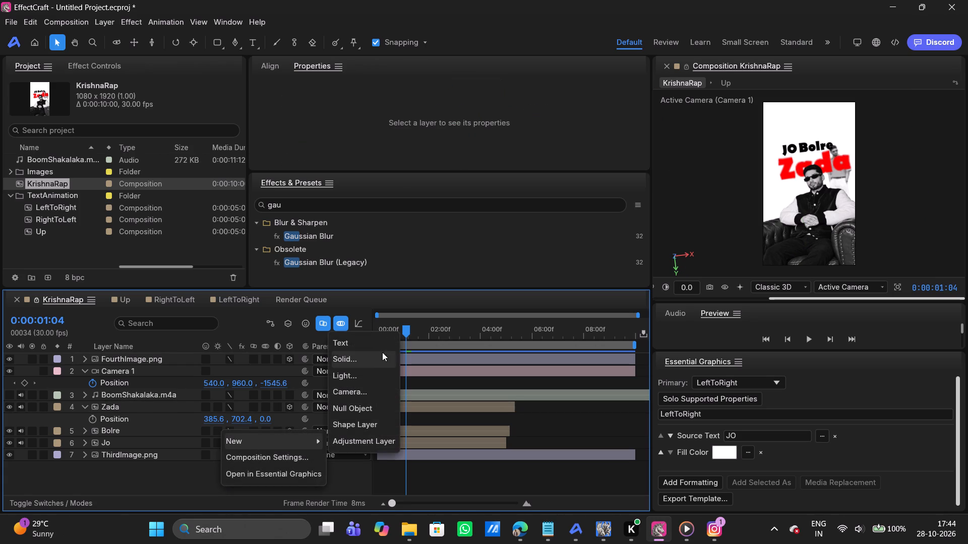
left_click(355, 410)
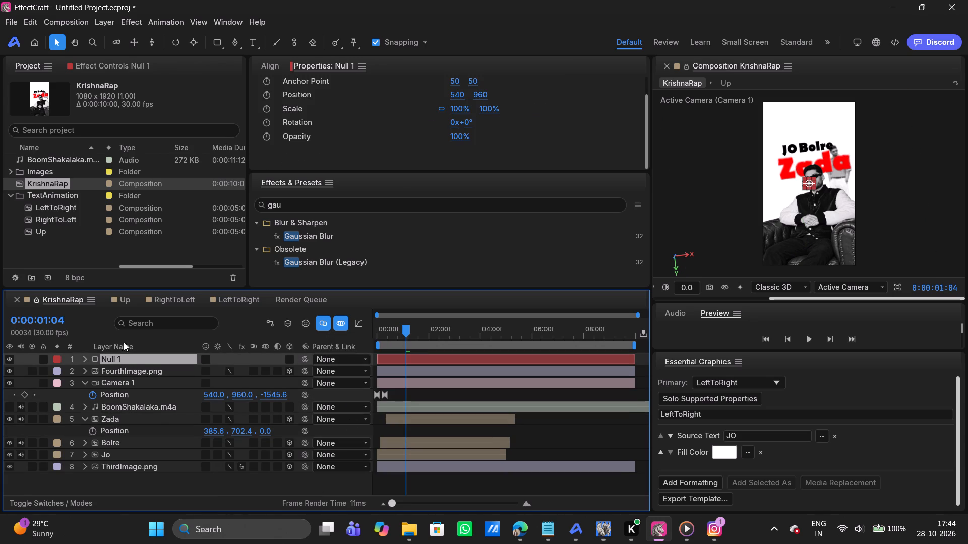
left_click(286, 360)
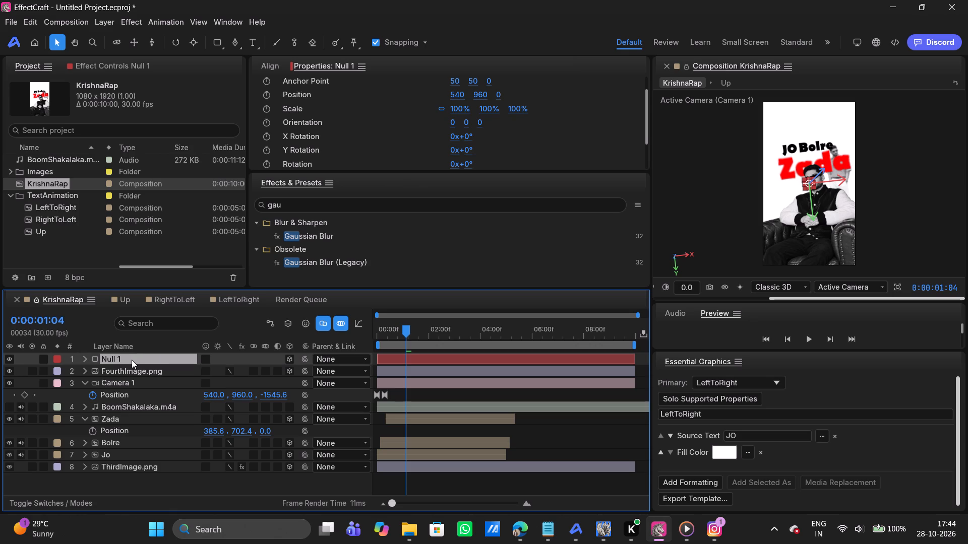
left_click(132, 360)
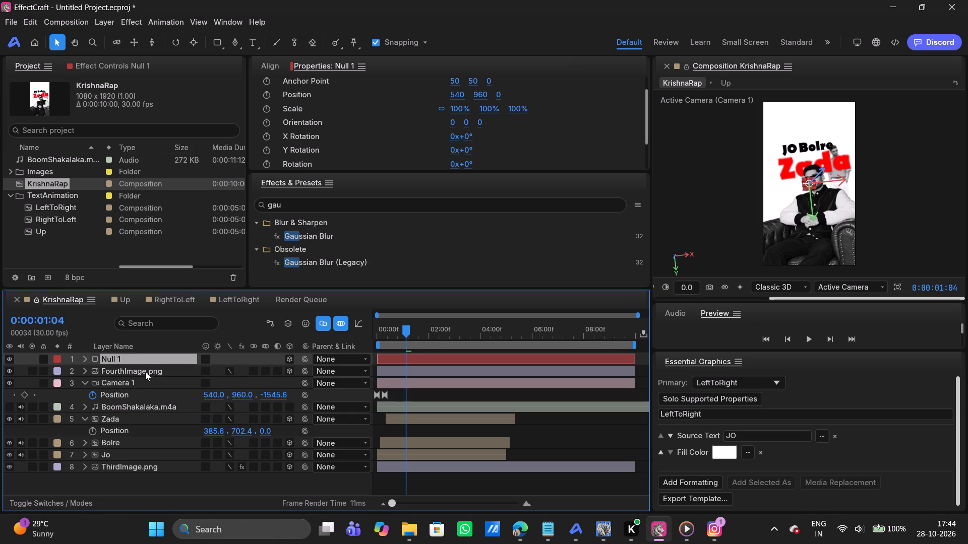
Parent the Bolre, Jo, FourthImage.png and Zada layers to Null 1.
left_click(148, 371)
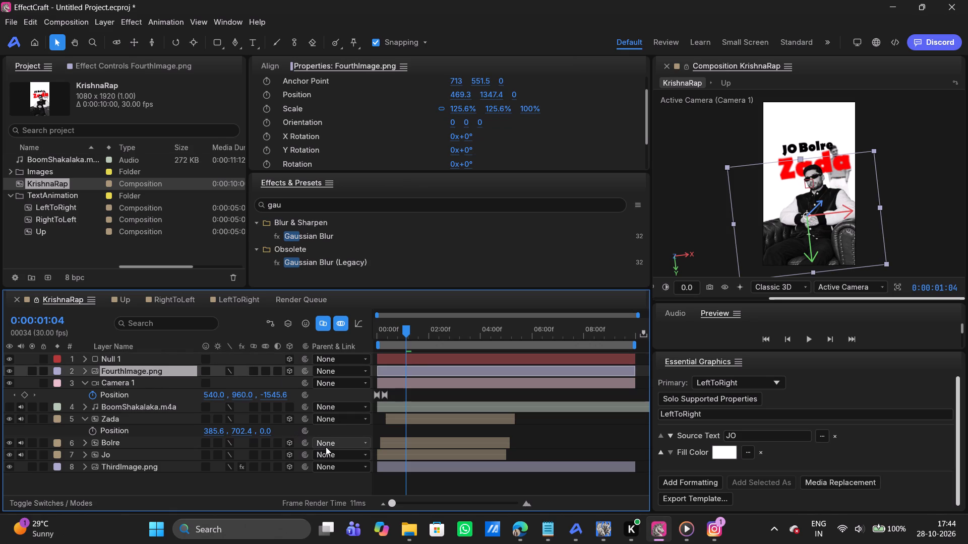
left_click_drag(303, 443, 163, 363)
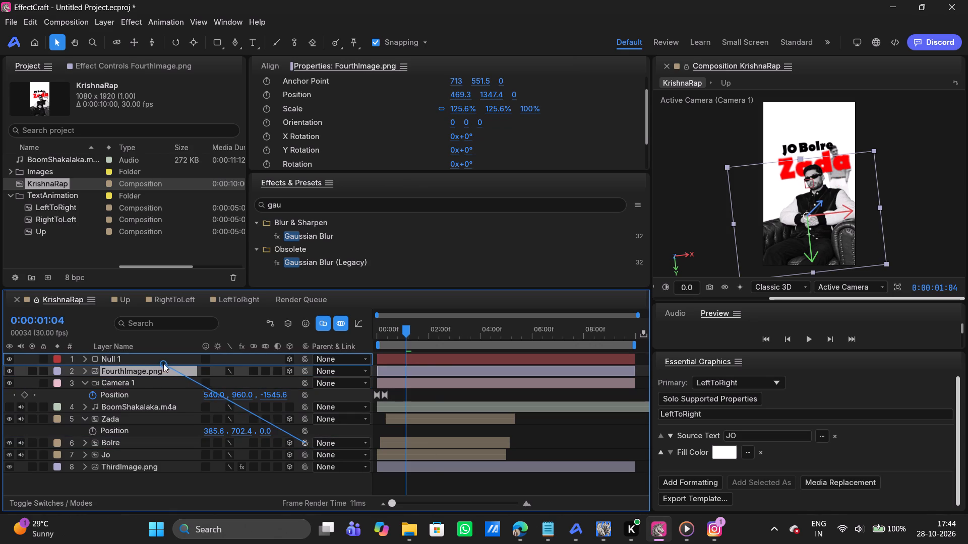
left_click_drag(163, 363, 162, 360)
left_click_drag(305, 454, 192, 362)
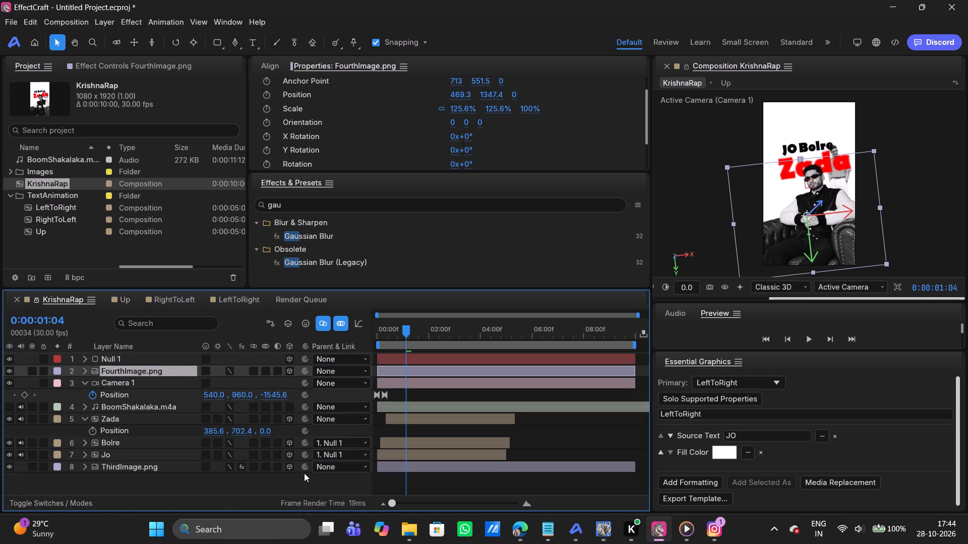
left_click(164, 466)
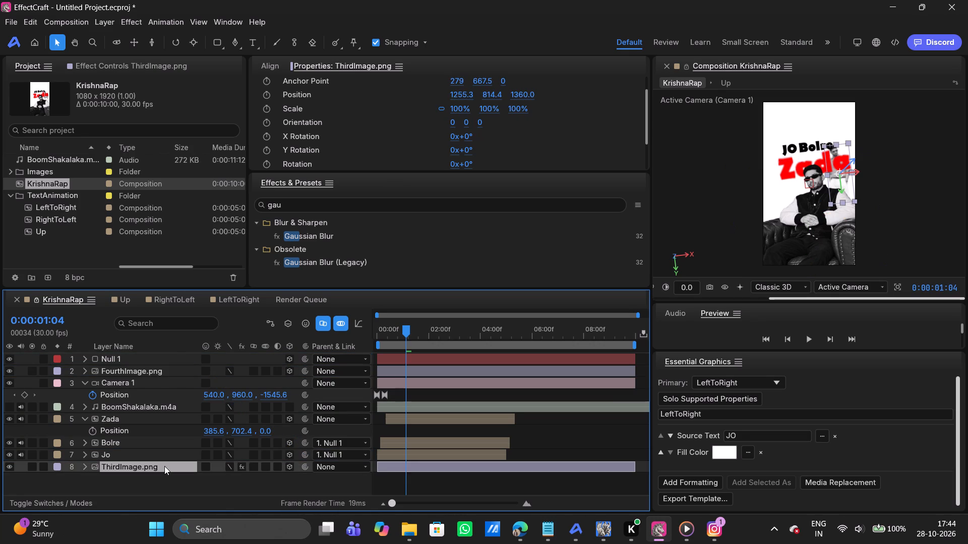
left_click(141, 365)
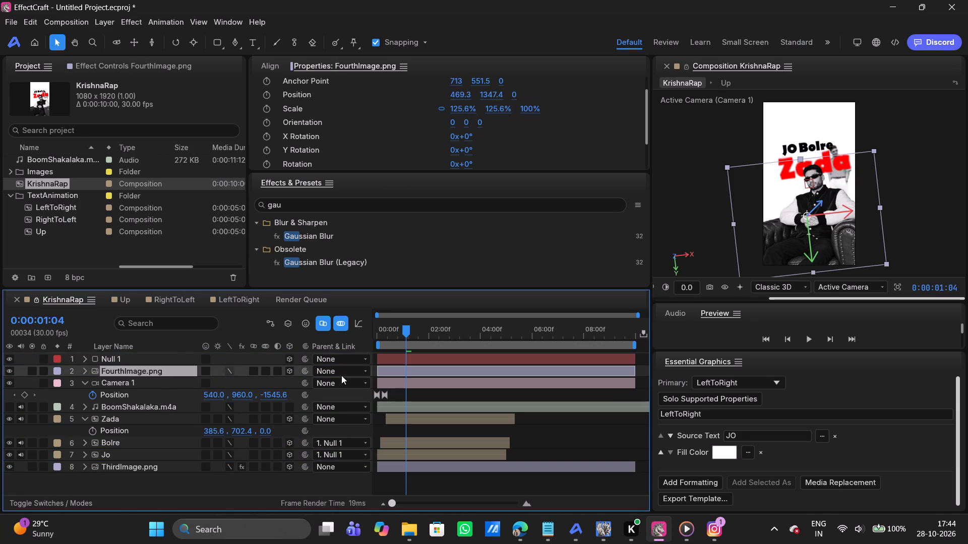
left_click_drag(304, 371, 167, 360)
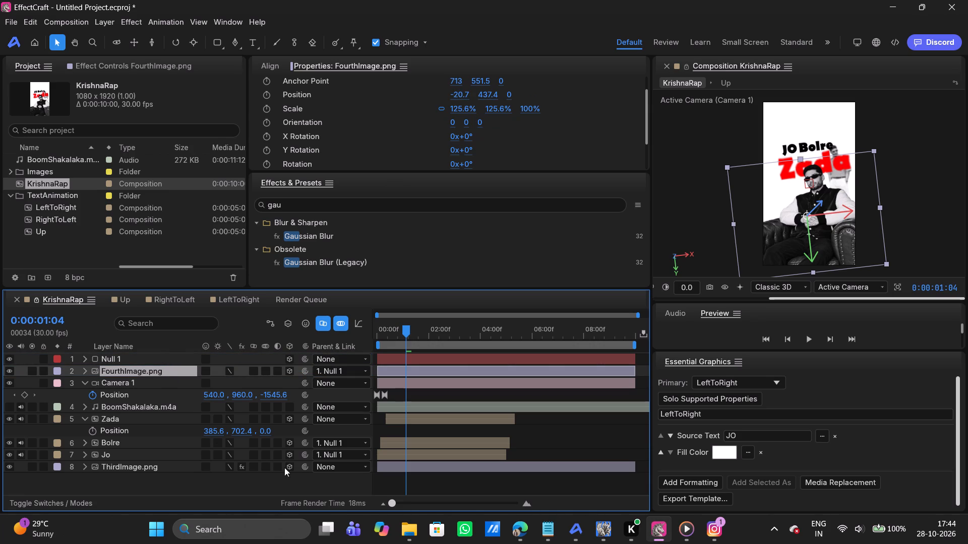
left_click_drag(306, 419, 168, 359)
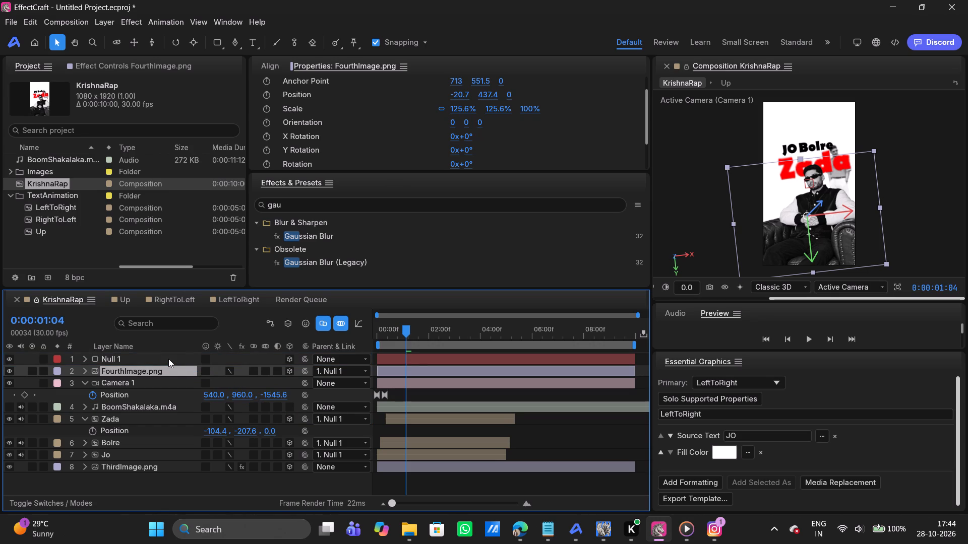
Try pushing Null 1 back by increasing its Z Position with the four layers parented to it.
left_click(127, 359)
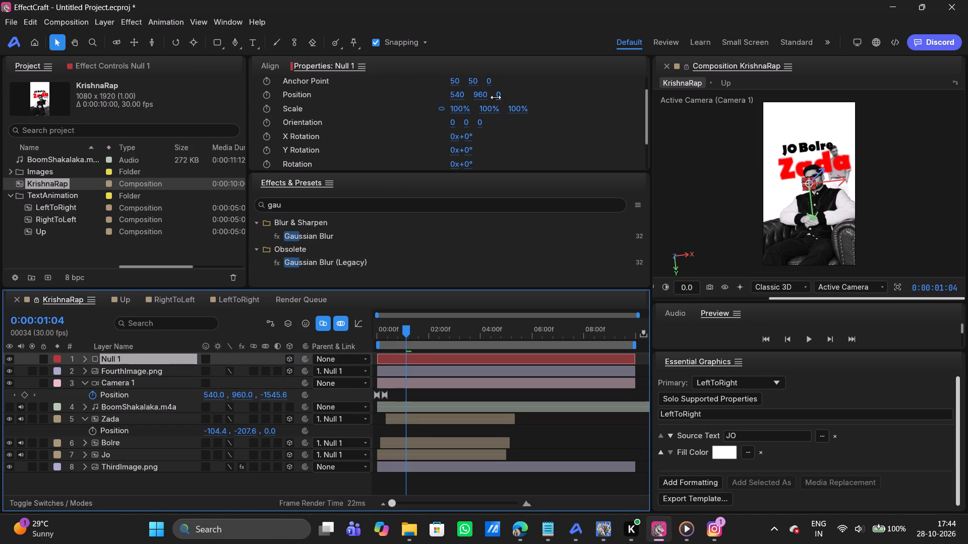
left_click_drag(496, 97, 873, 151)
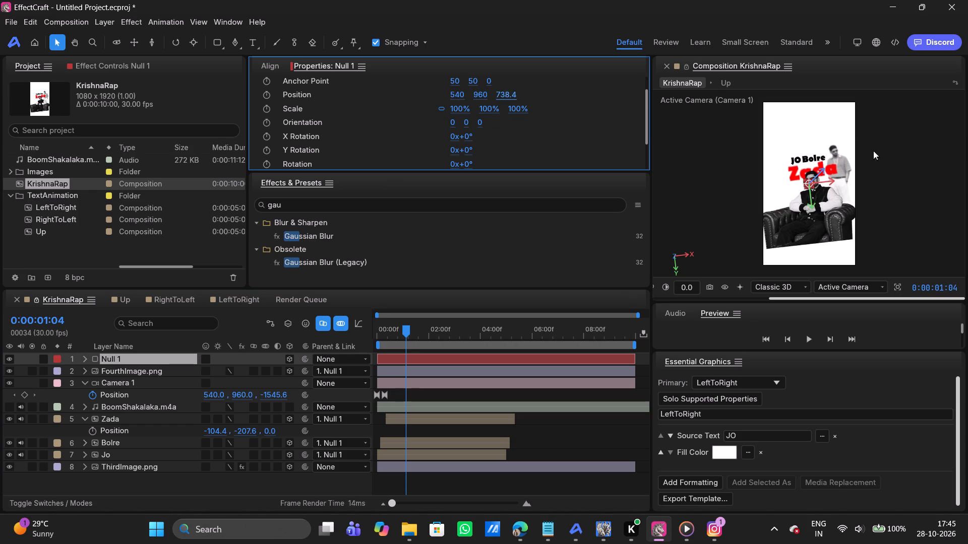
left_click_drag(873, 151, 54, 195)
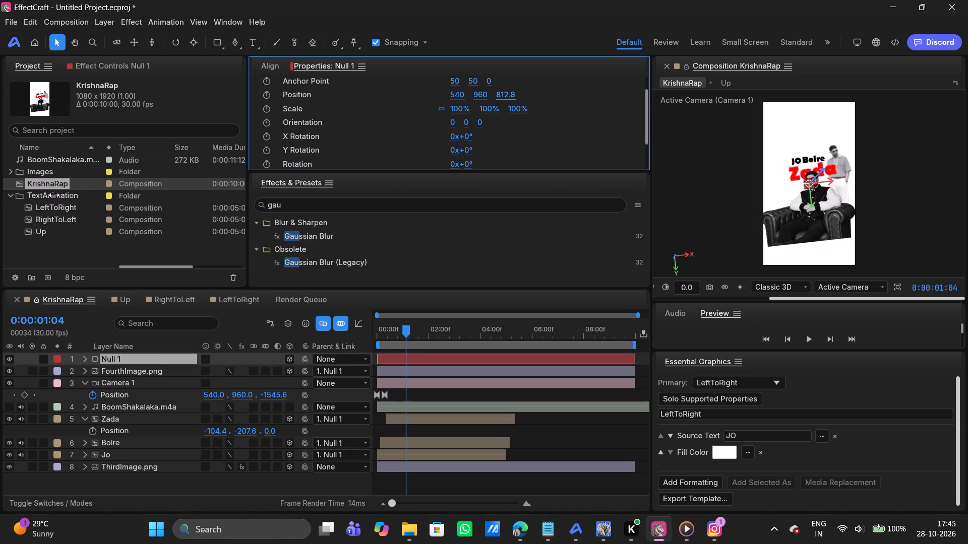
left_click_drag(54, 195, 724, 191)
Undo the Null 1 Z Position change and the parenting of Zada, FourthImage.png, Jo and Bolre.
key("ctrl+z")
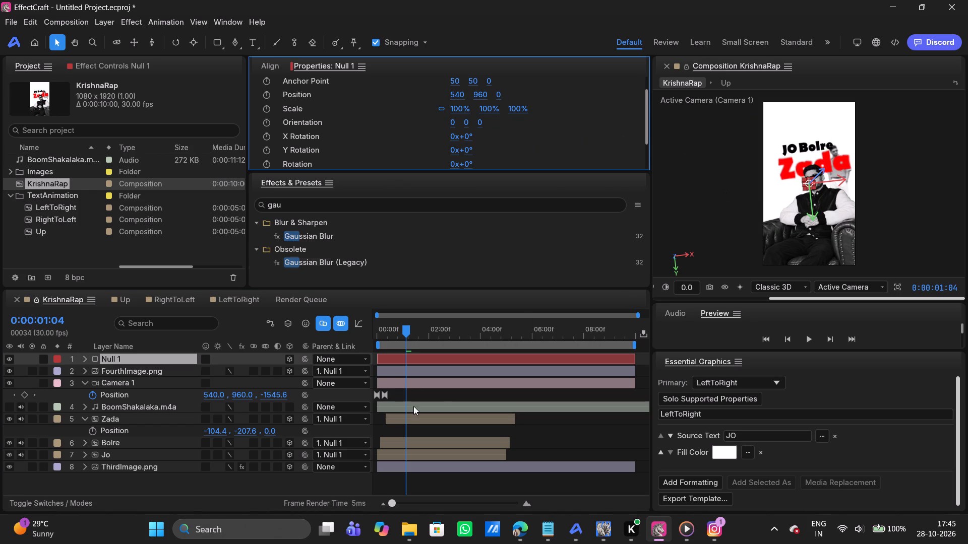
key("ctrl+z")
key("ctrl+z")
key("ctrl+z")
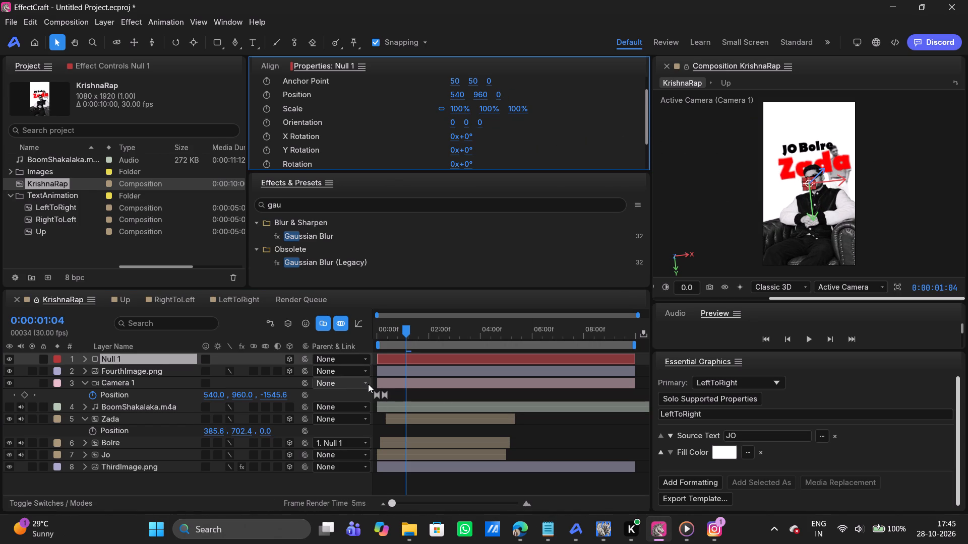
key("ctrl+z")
Set Null 1's Z Position to about 1644.8 while no layers are parented to it.
left_click_drag(500, 95, 126, 157)
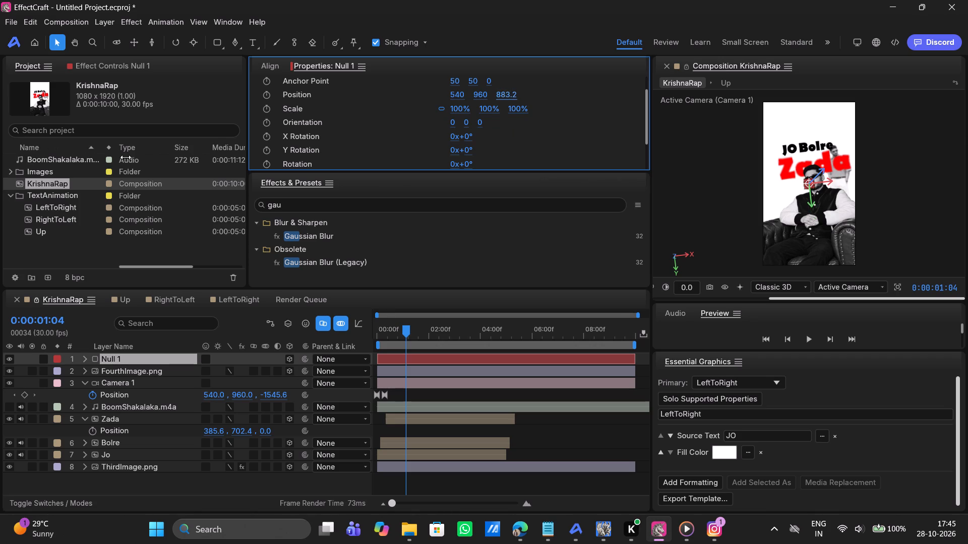
left_click_drag(126, 157, 359, 159)
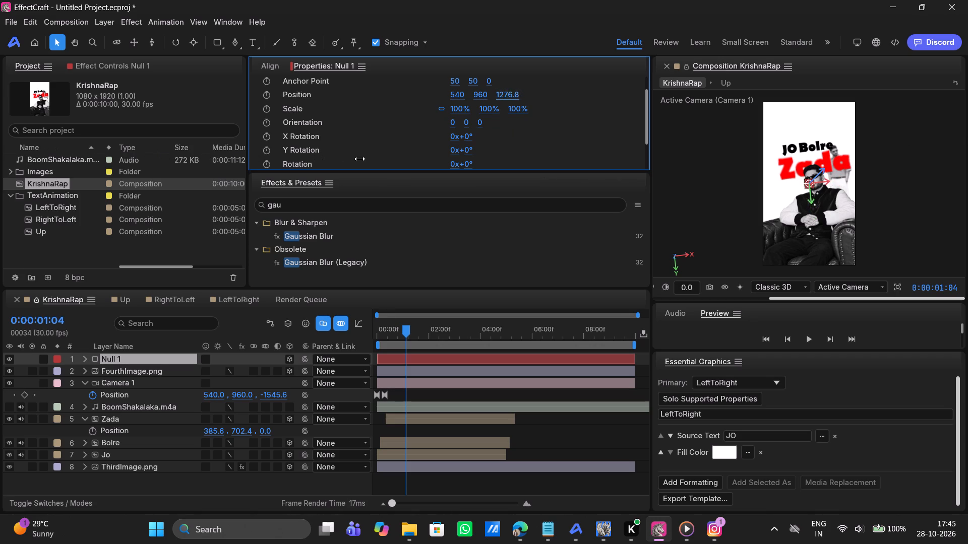
left_click_drag(359, 159, 583, 158)
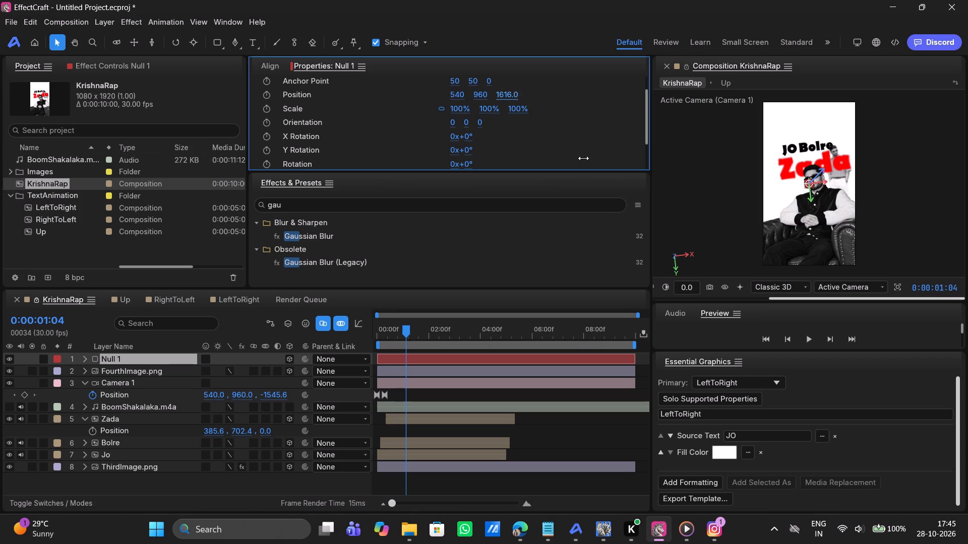
left_click_drag(583, 158, 576, 158)
Parent the Zada, Bolre, Jo and FourthImage.png layers to Null 1 at its new depth.
left_click_drag(305, 420, 247, 365)
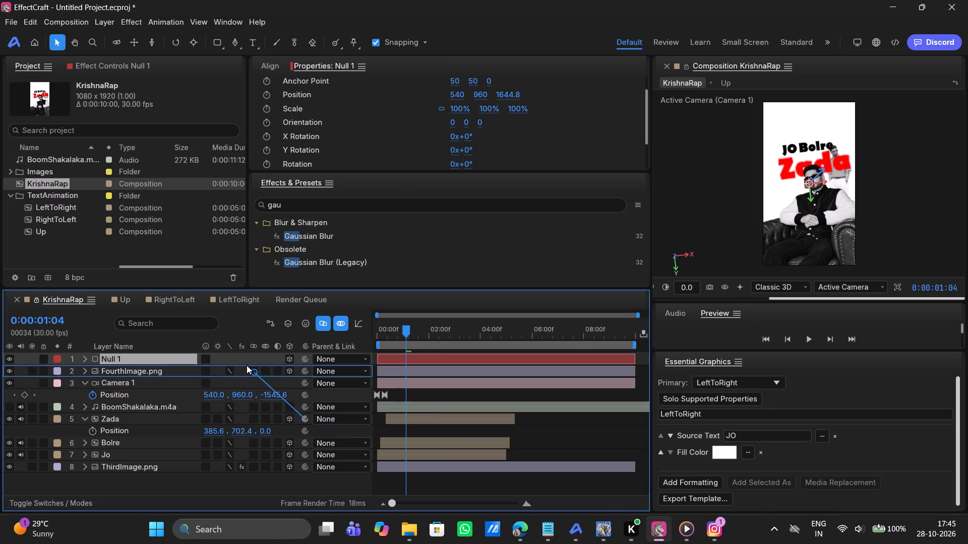
left_click_drag(247, 365, 245, 363)
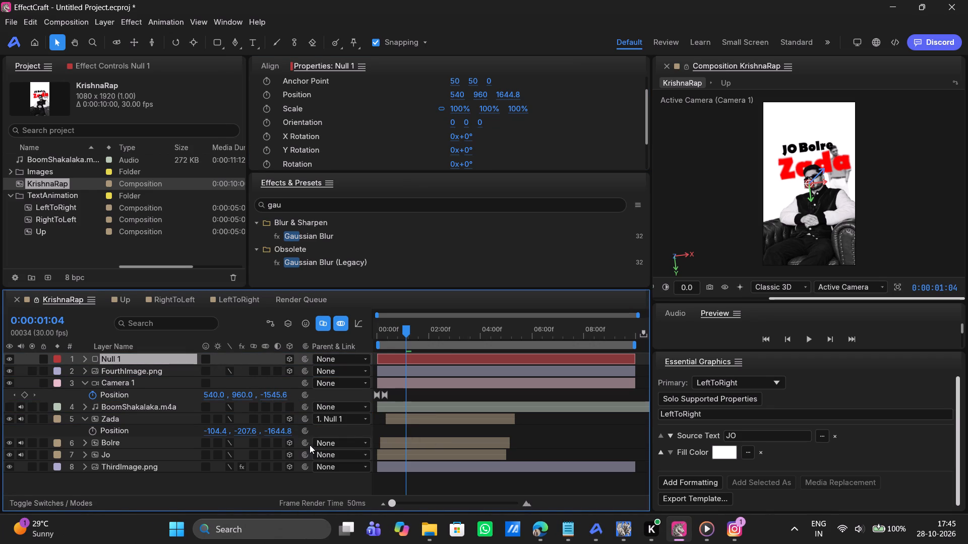
left_click_drag(306, 443, 237, 362)
left_click_drag(305, 457, 227, 346)
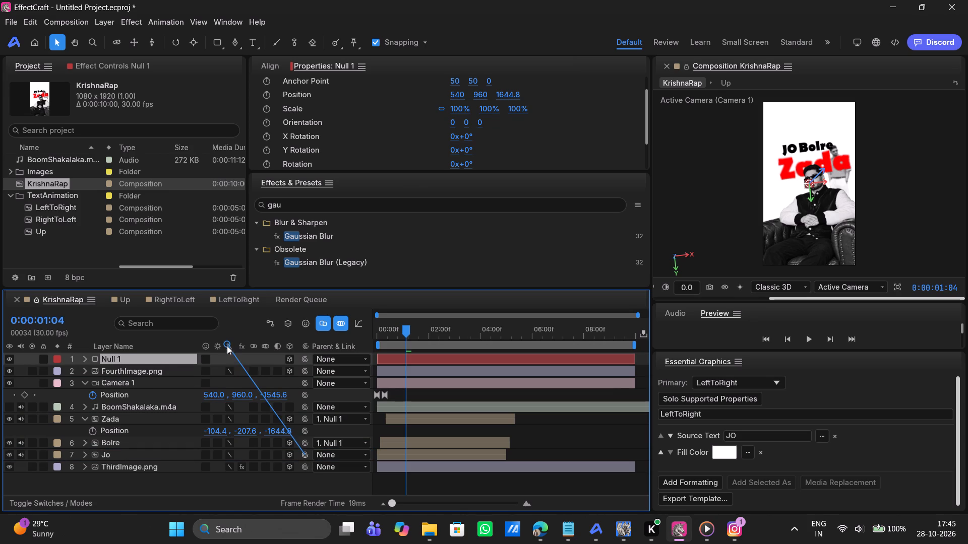
left_click_drag(227, 346, 229, 356)
left_click_drag(304, 372, 275, 367)
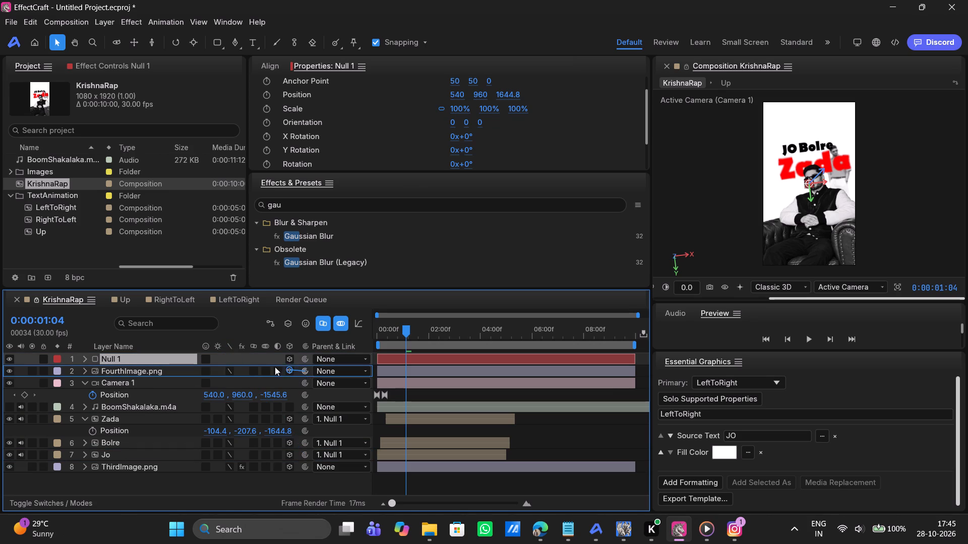
left_click_drag(275, 367, 255, 357)
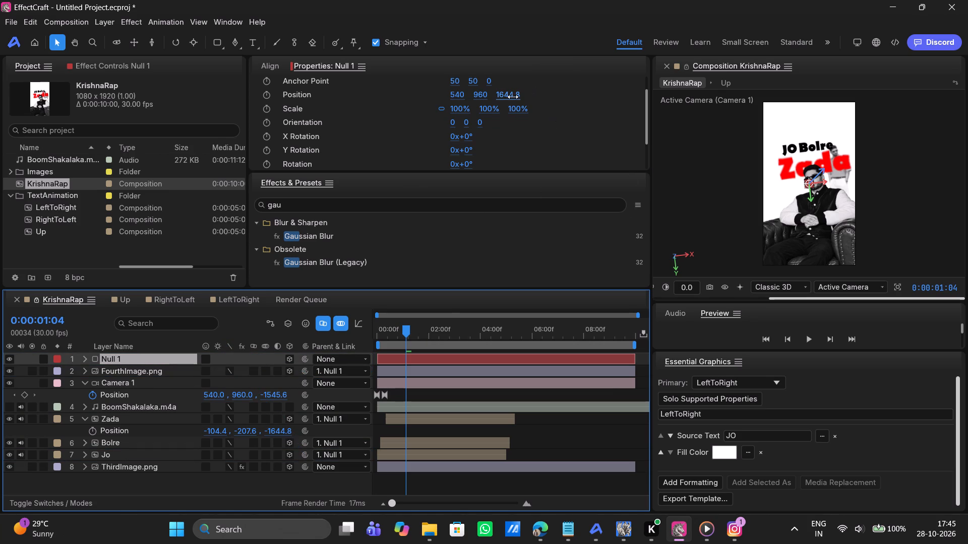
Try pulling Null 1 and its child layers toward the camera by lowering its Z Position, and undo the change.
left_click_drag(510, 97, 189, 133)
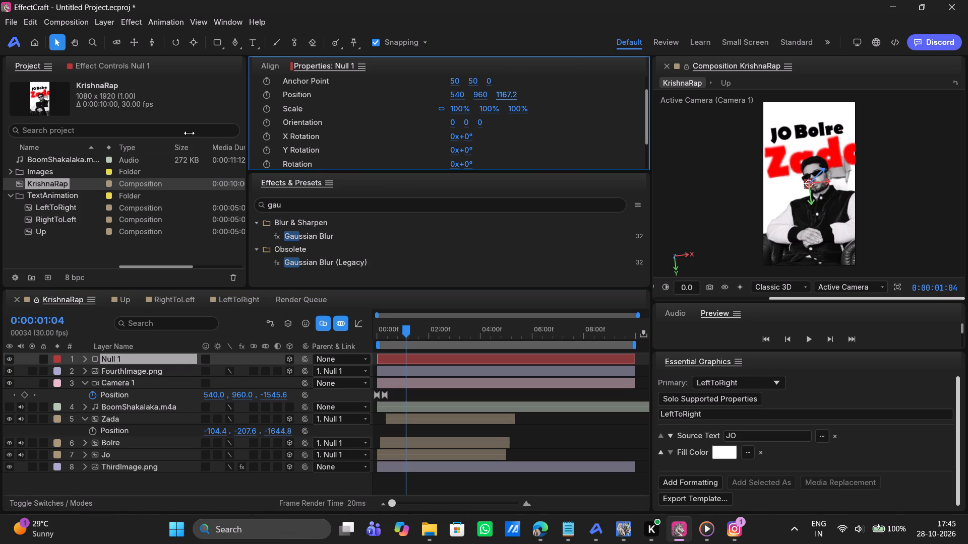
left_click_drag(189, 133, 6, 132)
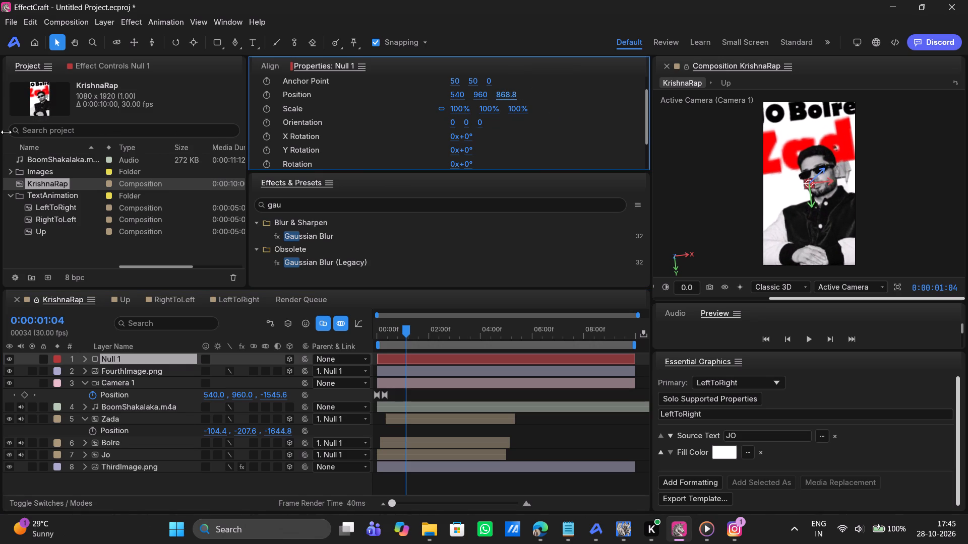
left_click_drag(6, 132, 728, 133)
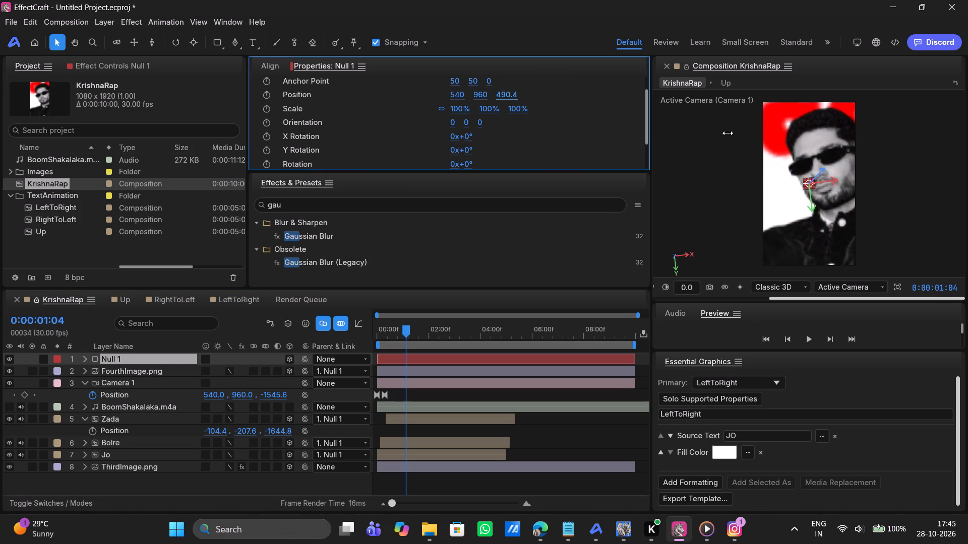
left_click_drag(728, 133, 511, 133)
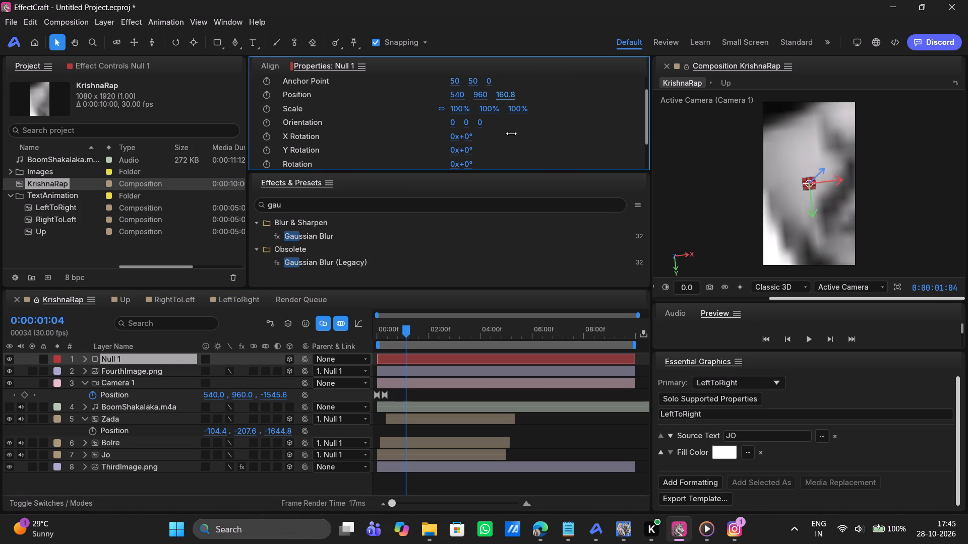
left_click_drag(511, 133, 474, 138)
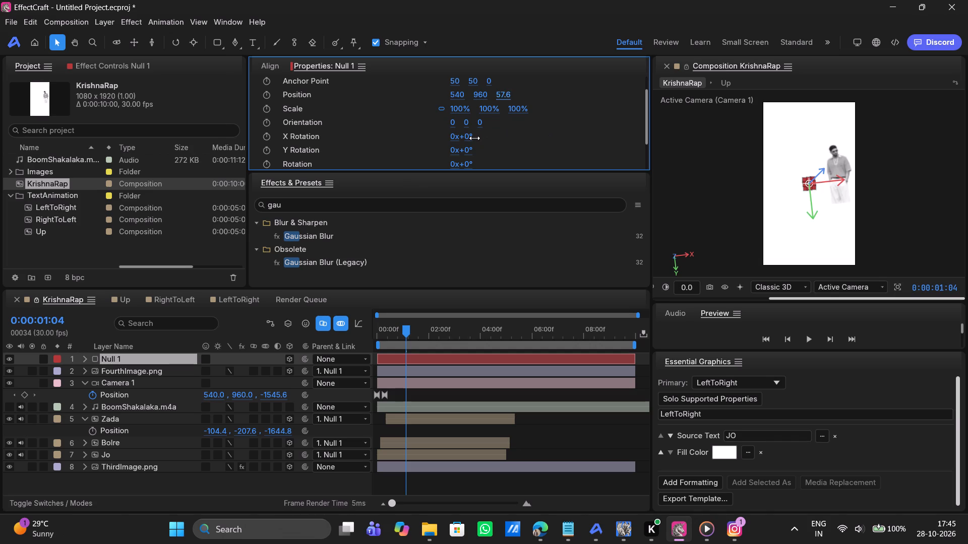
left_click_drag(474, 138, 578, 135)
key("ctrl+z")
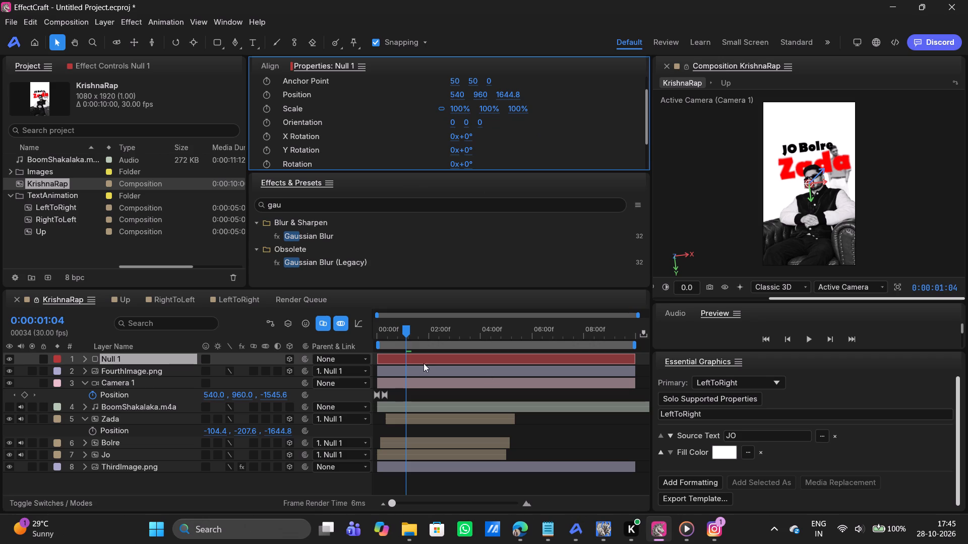
Move the current time to the first frame, 0:00:00:00.
left_click_drag(404, 329, 344, 331)
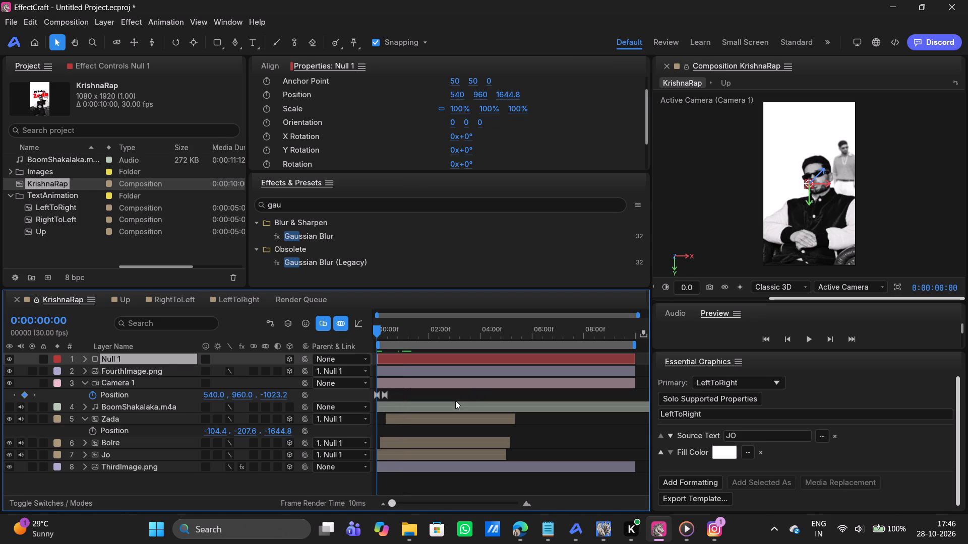
Play the opening of KrishnaRap repeatedly from the first frame to check the lyric timing and the camera move.
key("space")
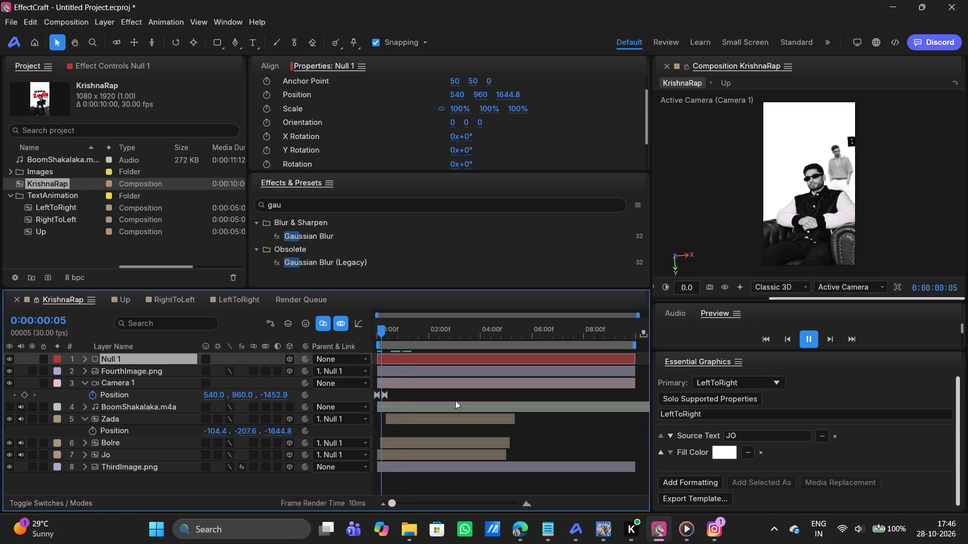
left_click_drag(393, 335, 320, 335)
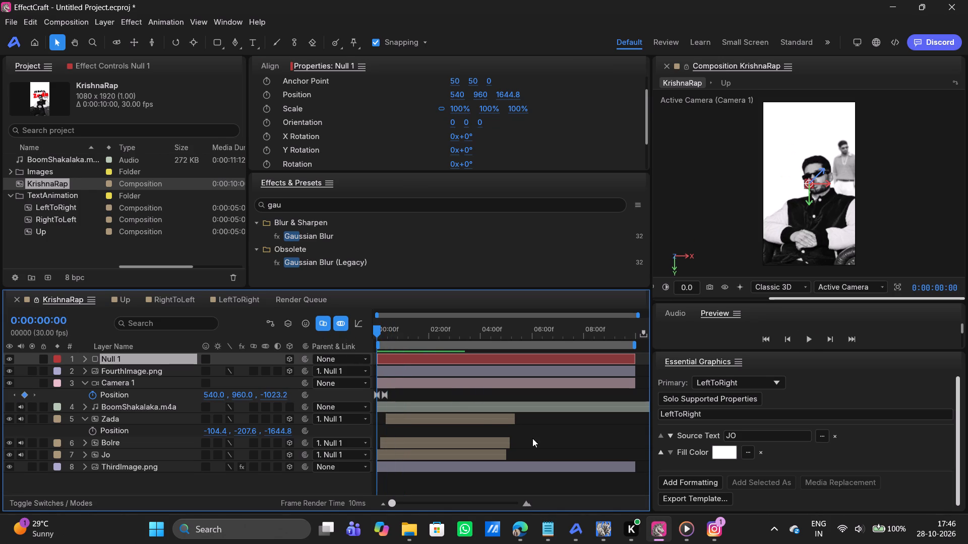
key("space")
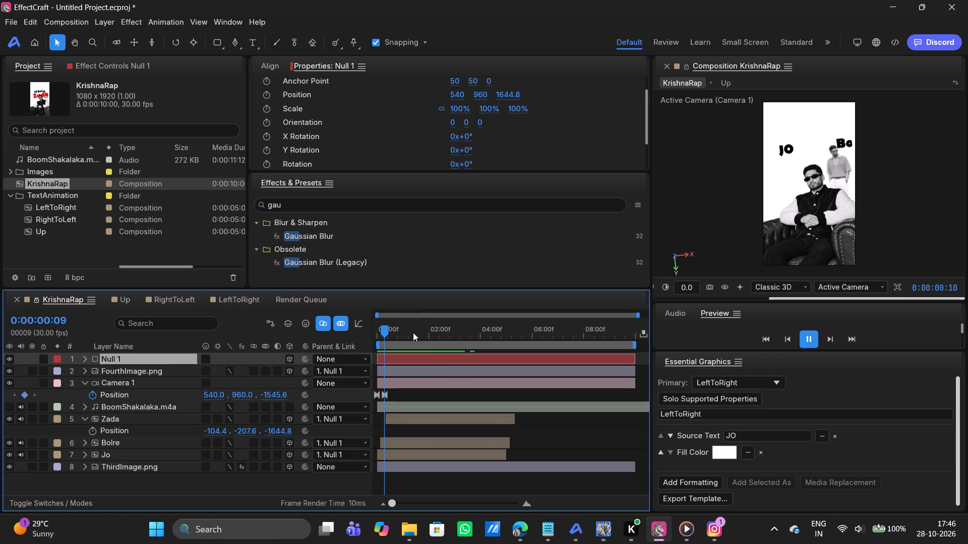
left_click_drag(407, 332, 366, 331)
left_click_drag(396, 331, 321, 336)
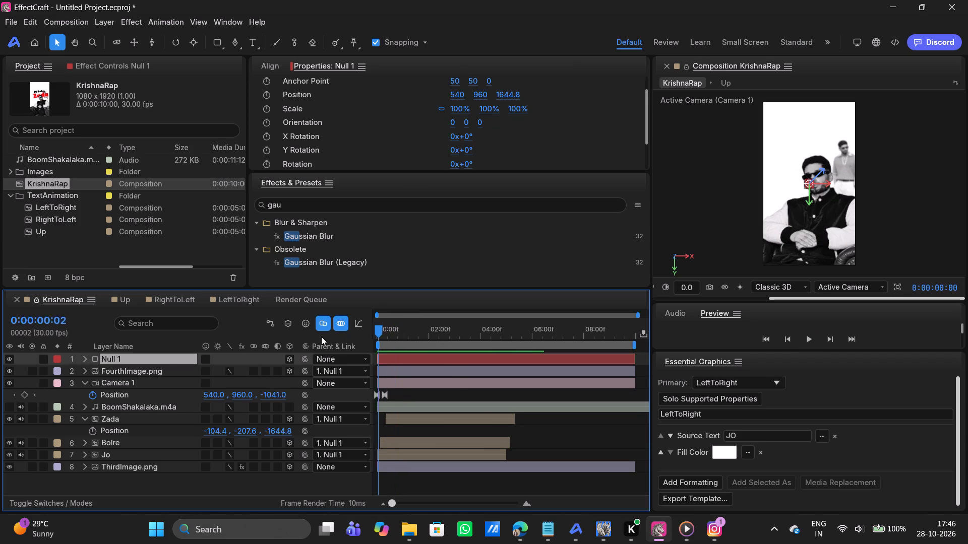
left_click_drag(321, 336, 313, 336)
key("space")
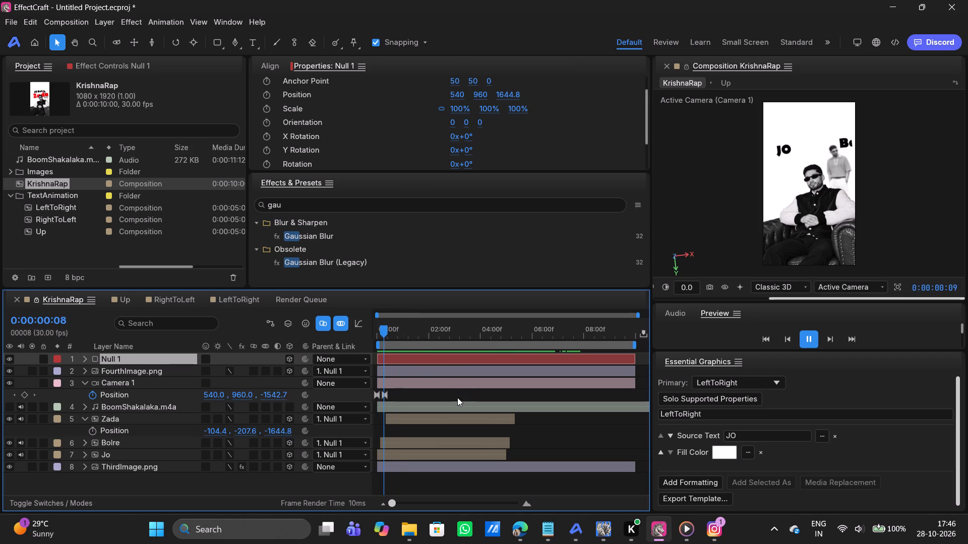
left_click_drag(386, 331, 325, 326)
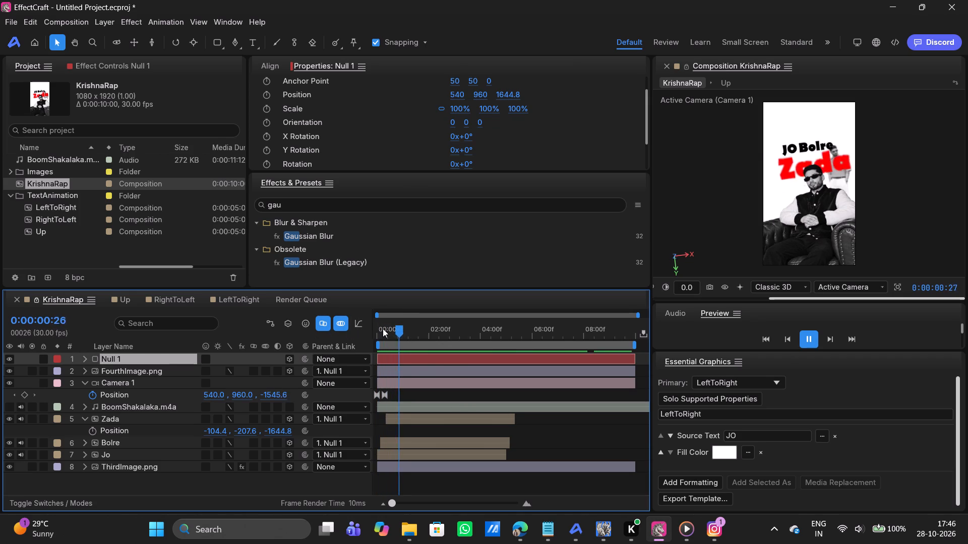
left_click_drag(383, 328, 316, 334)
key("space")
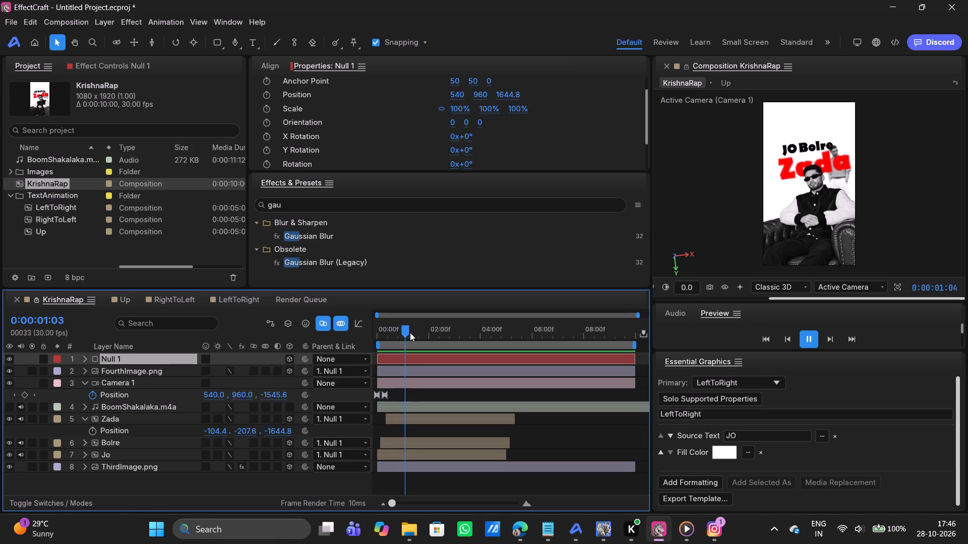
left_click_drag(410, 332, 361, 335)
key("space")
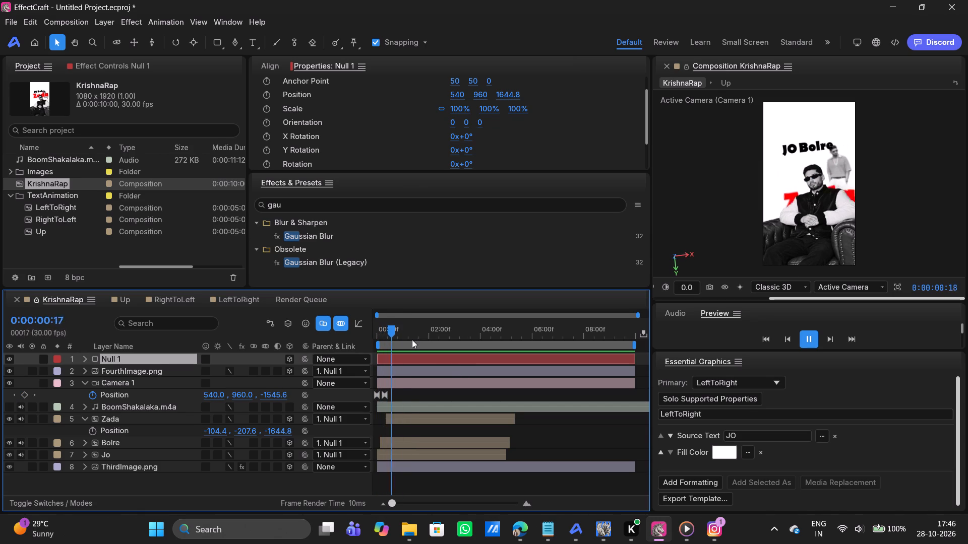
key("space")
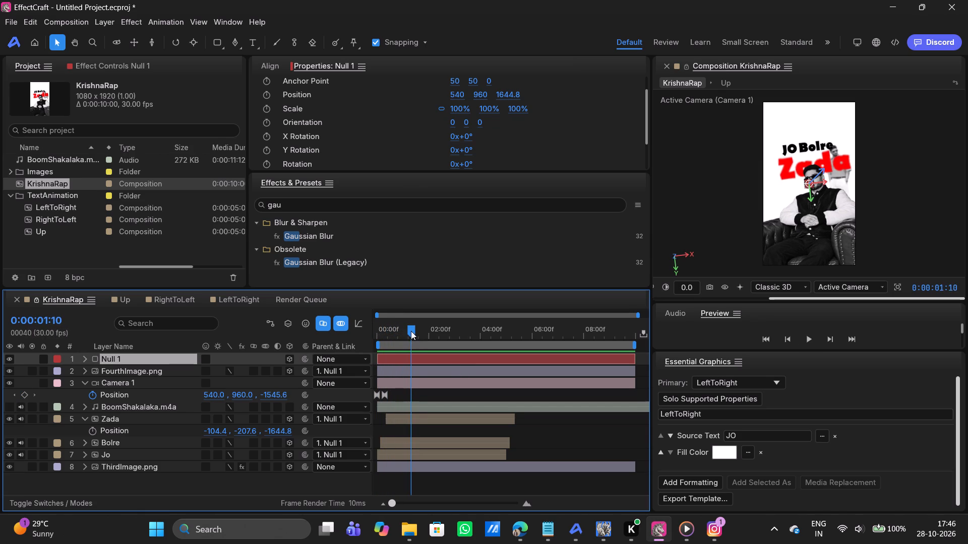
left_click_drag(411, 331, 402, 331)
left_click_drag(402, 331, 338, 329)
key("space")
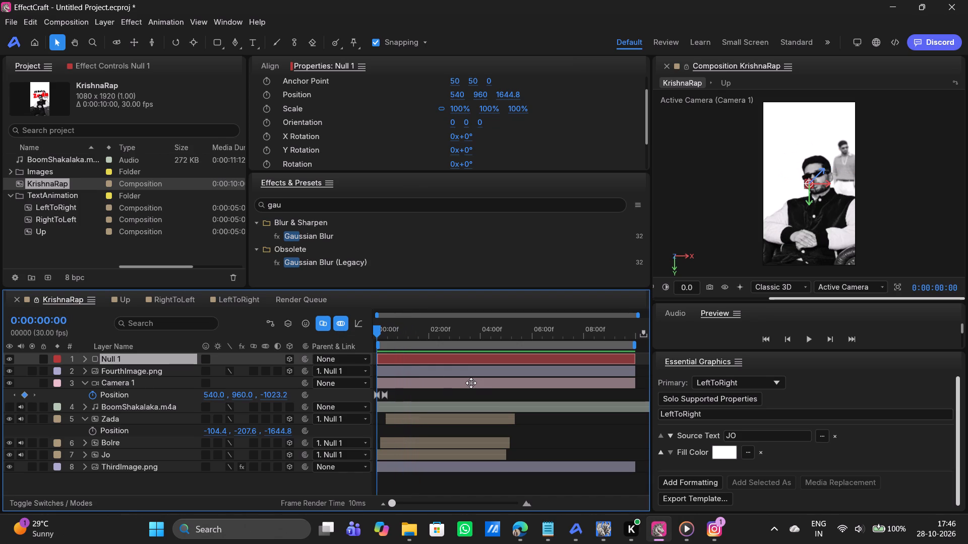
key("space")
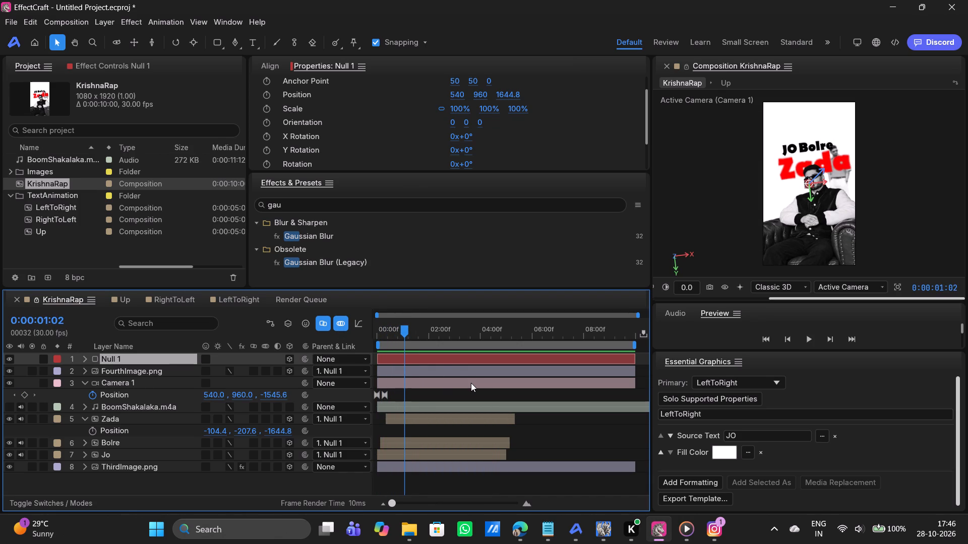
Remove the Null 1 parent from the FourthImage.png, Zada, Bolre and Jo layers by setting each one's parent to None.
left_click(432, 359)
left_click(124, 372)
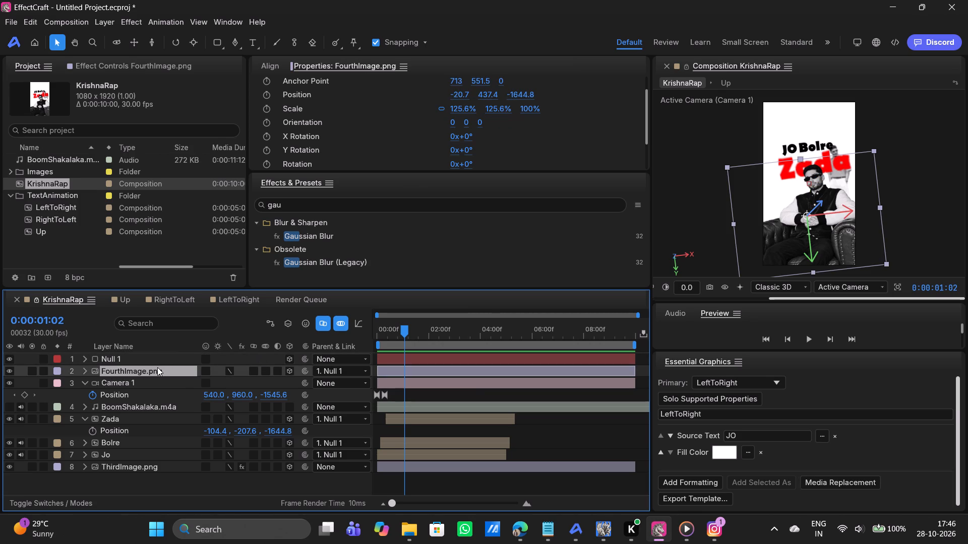
left_click(134, 356)
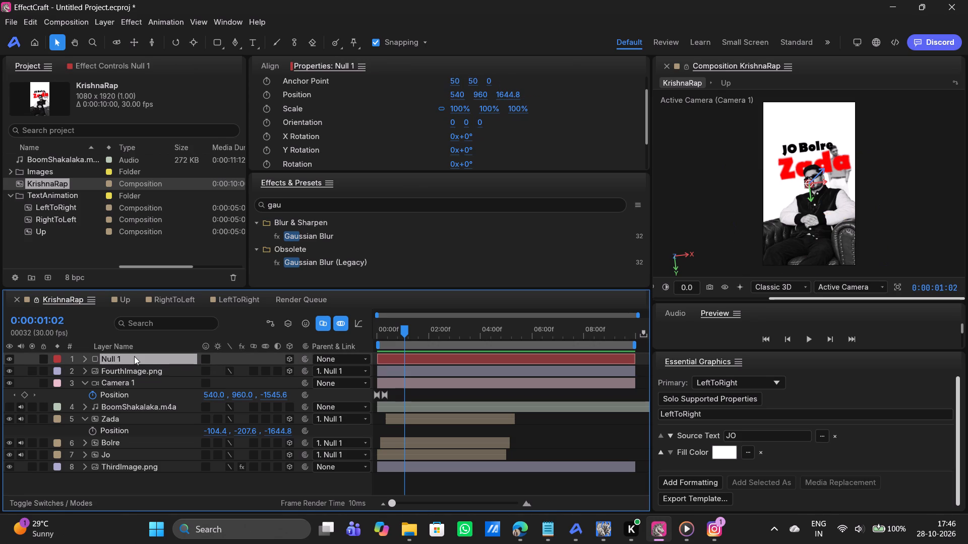
left_click(331, 374)
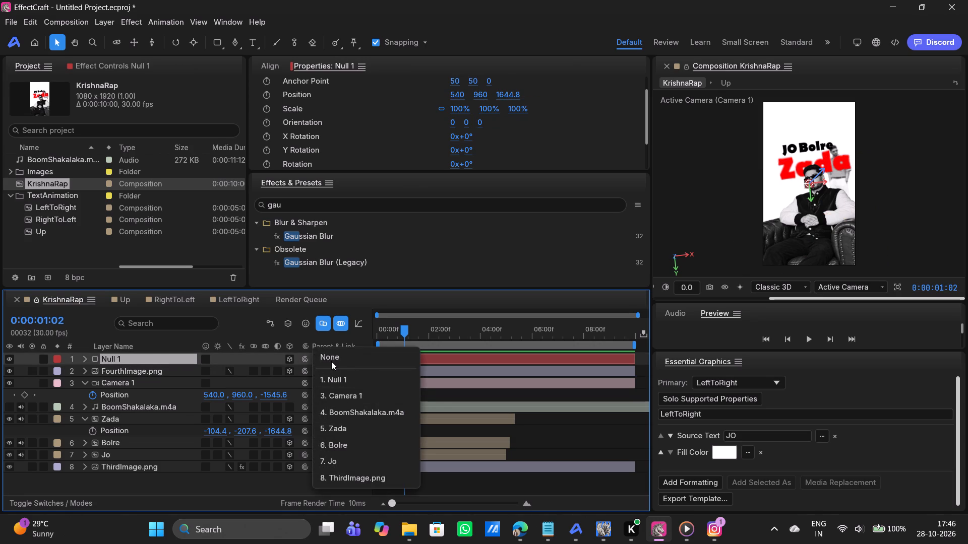
left_click(332, 361)
left_click(353, 423)
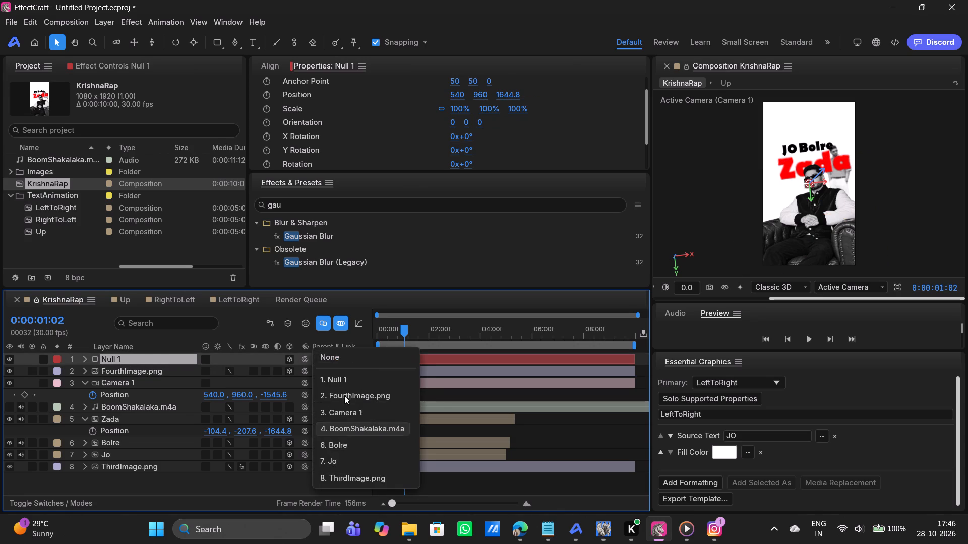
left_click(329, 358)
left_click(337, 442)
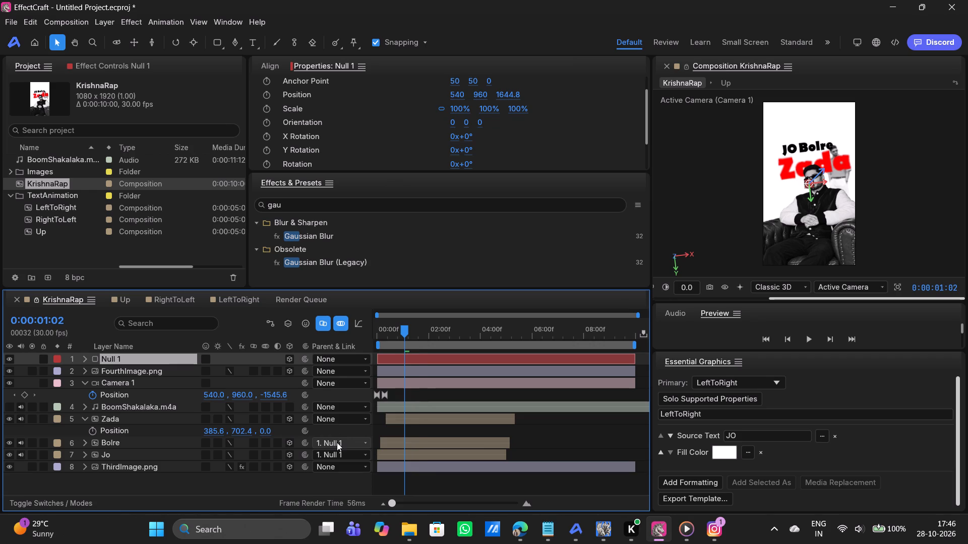
left_click(325, 357)
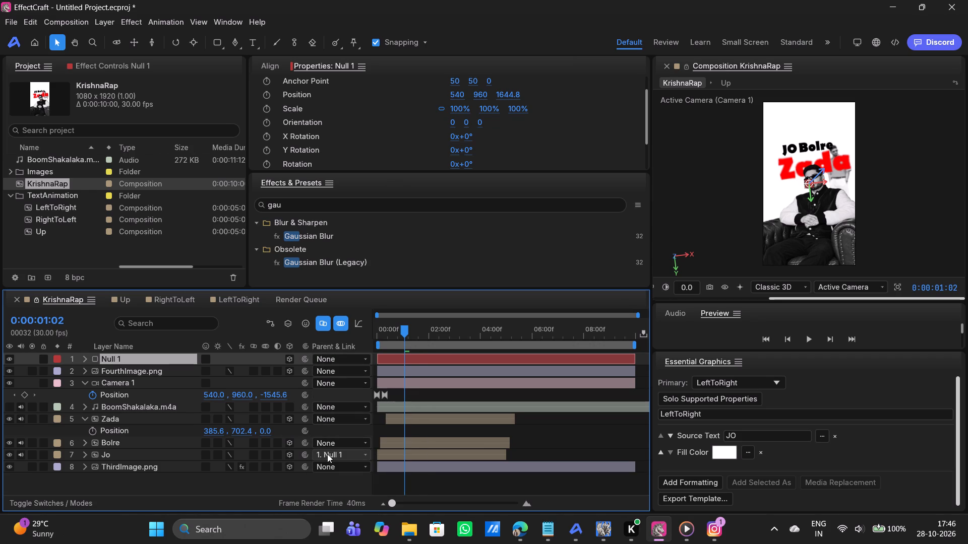
left_click(327, 454)
left_click(328, 359)
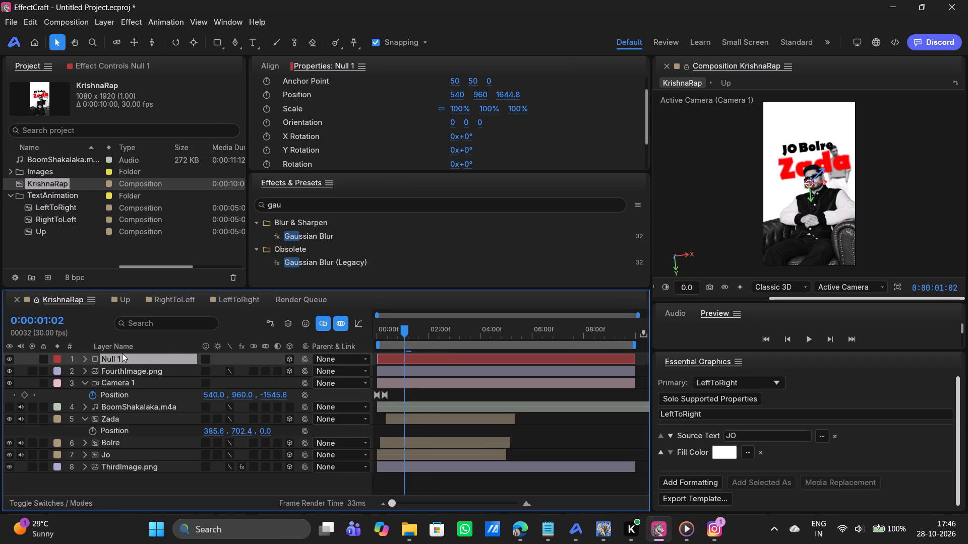
Rename the Null 1 layer as FirstFrame.
right_click(117, 355)
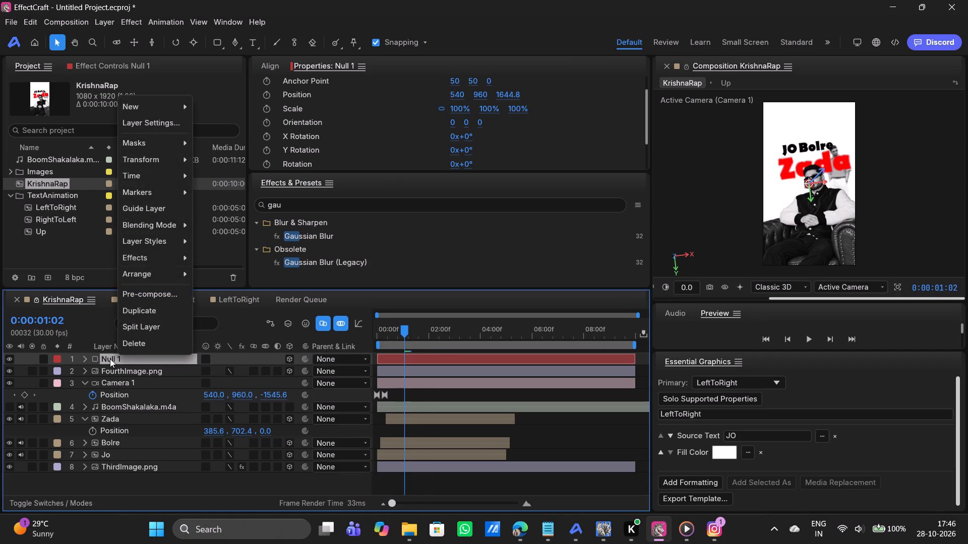
left_click(110, 359)
key("Return")
key("BackSpace")
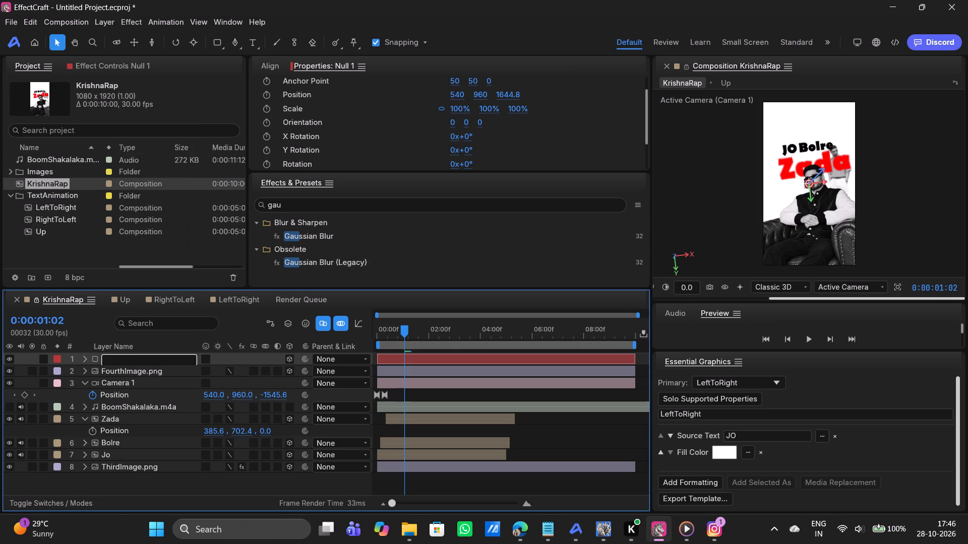
type("First")
type("Frame")
key("Return")
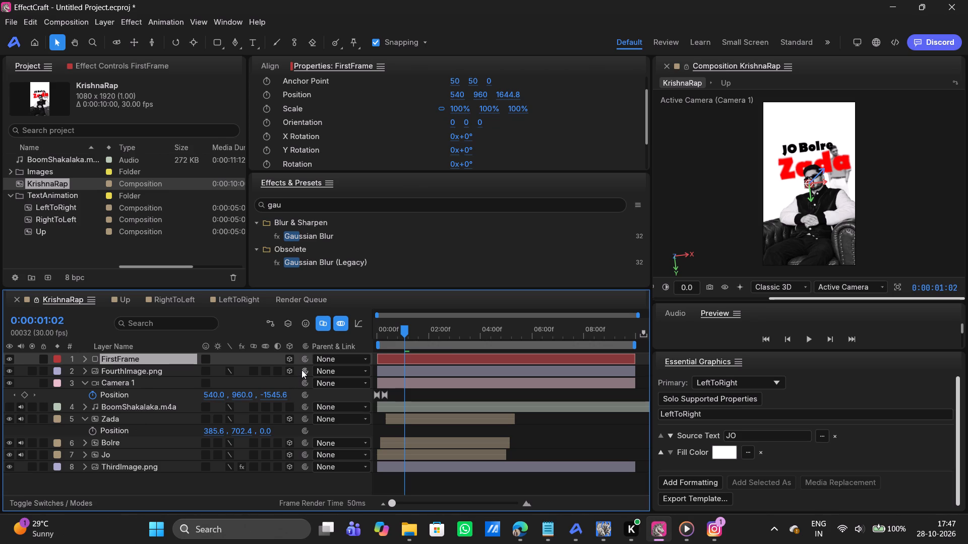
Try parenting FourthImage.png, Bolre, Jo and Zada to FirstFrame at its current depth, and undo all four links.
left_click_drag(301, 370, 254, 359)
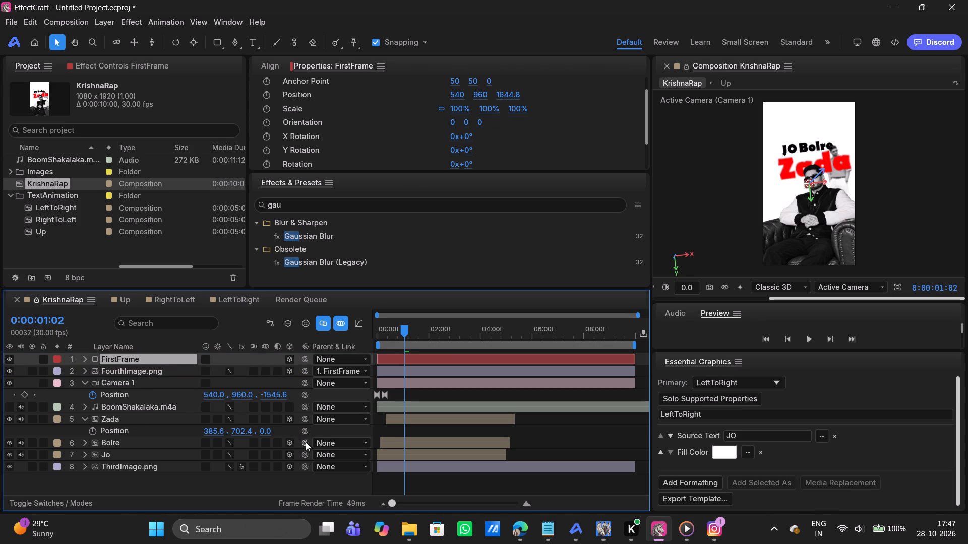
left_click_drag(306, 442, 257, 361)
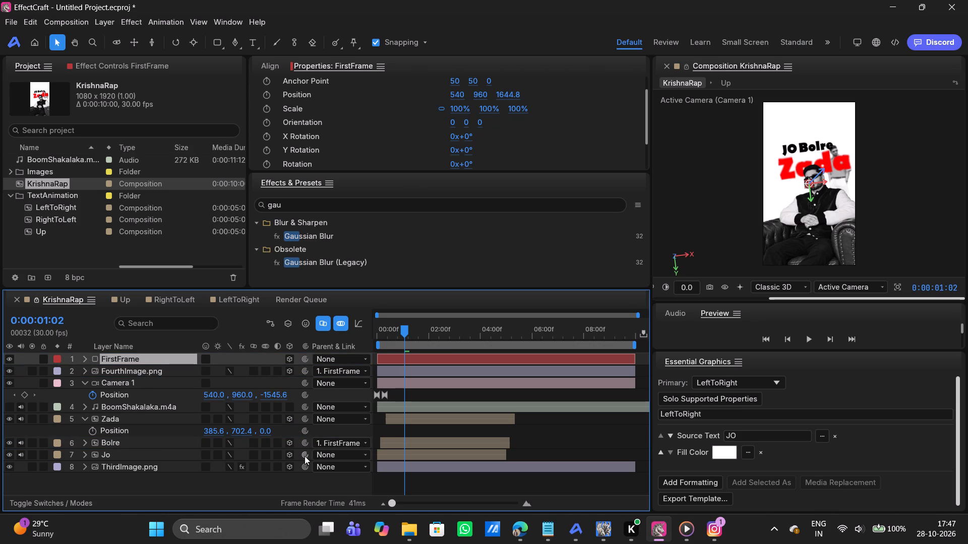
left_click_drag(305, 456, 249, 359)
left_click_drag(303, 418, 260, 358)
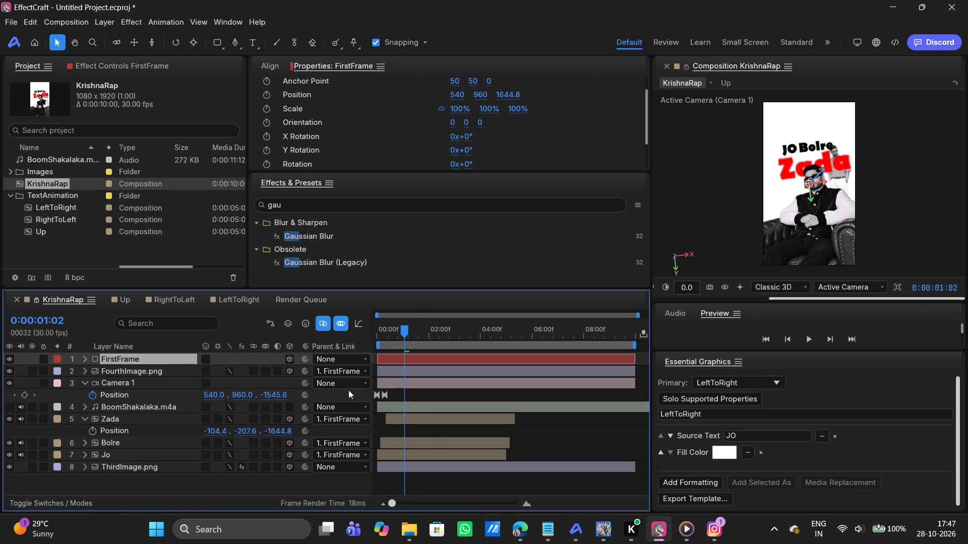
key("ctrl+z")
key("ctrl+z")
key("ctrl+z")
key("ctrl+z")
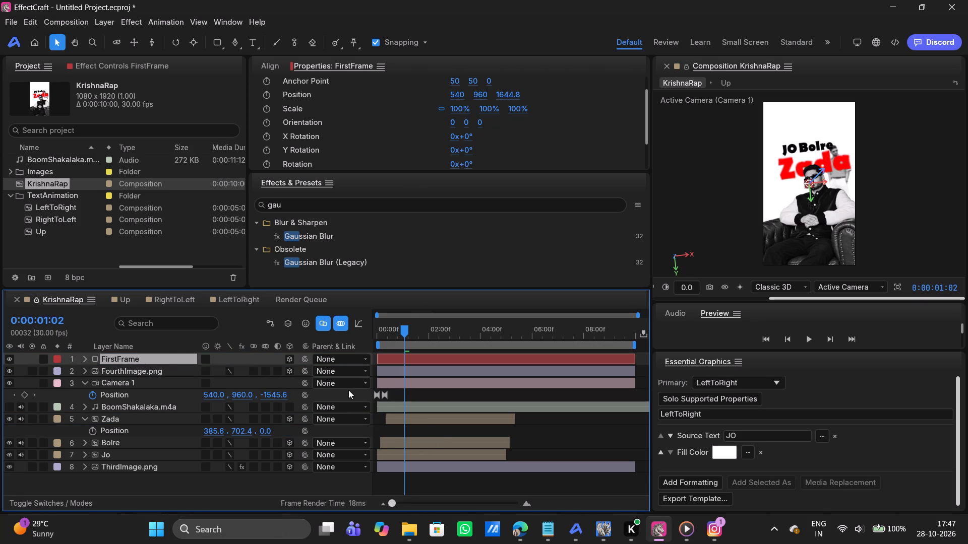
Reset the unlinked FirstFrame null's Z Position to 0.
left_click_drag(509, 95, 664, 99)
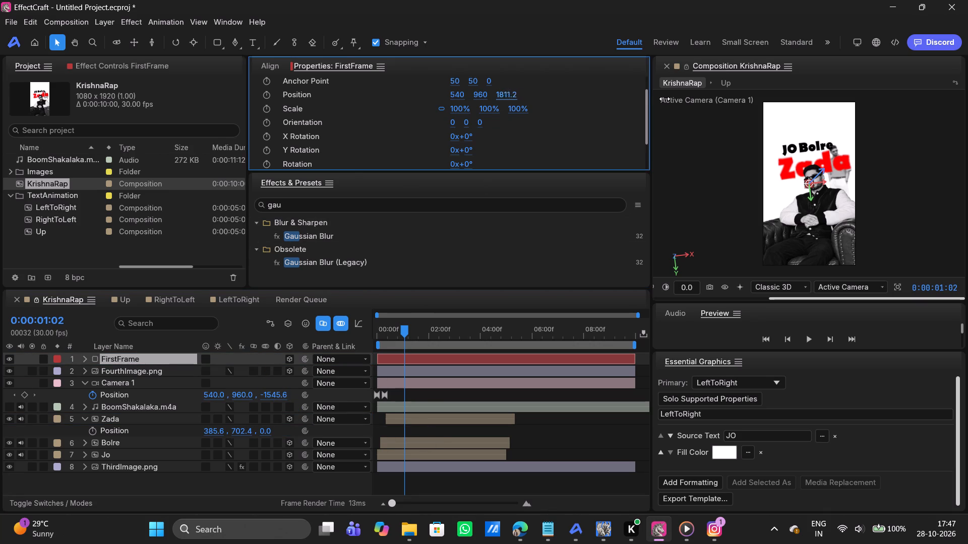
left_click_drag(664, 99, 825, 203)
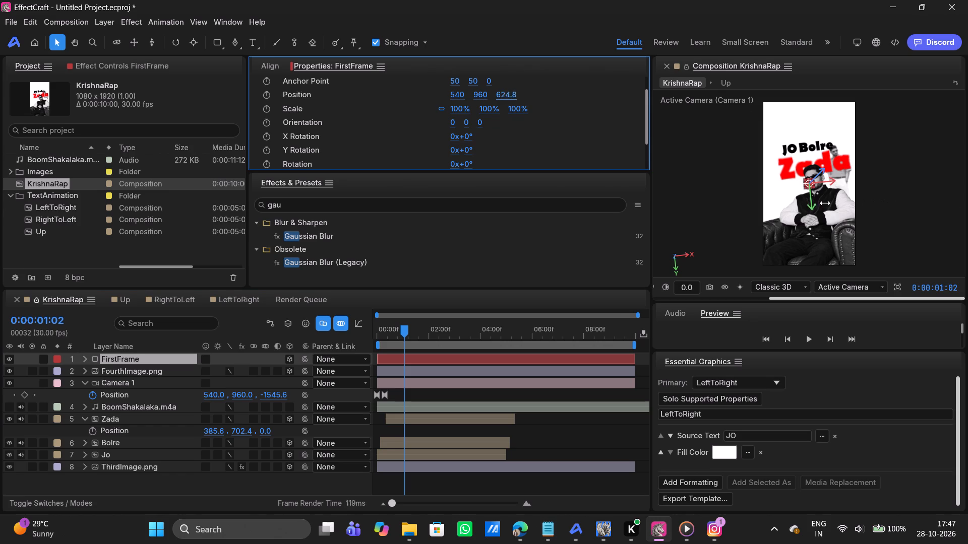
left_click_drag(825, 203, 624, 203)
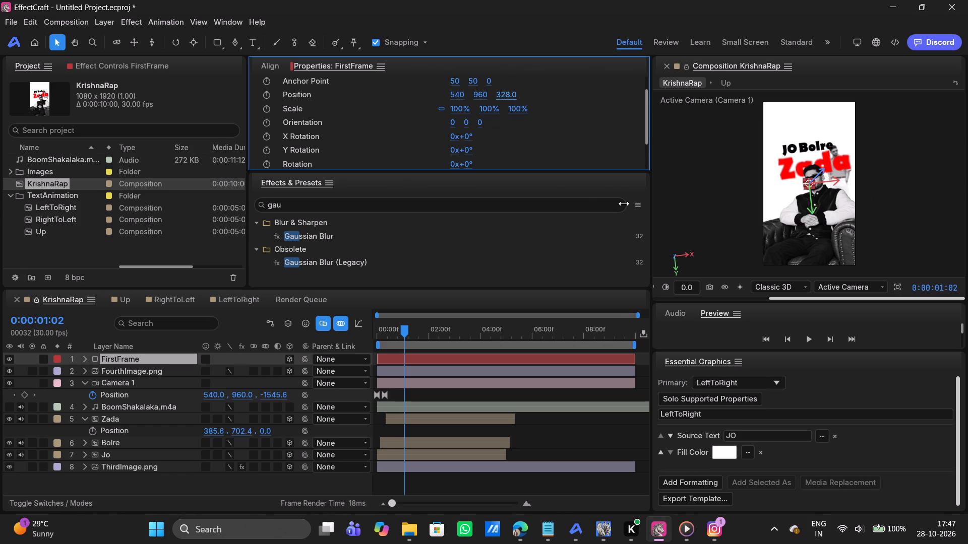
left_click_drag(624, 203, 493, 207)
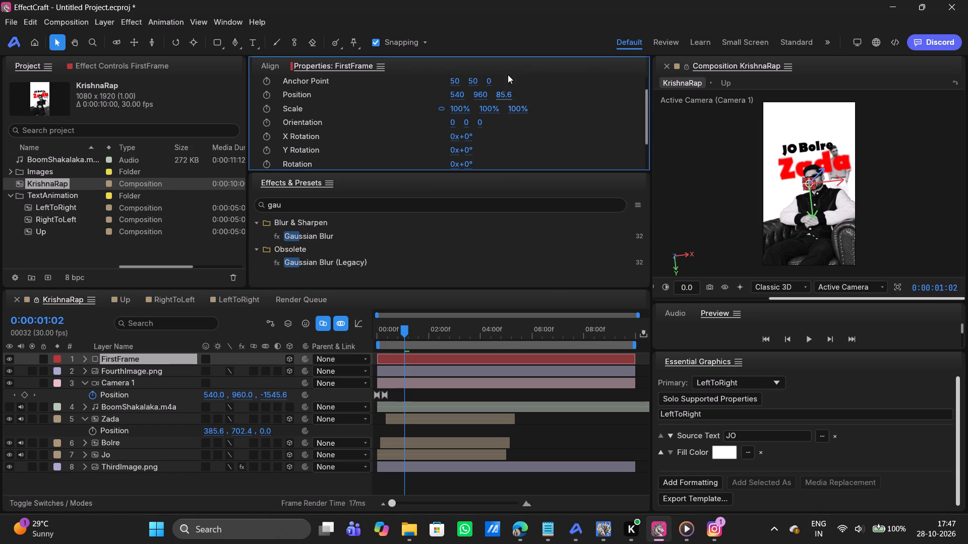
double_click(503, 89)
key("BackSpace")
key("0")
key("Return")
Set the FirstFrame null's Z Position to about 138.4.
left_click_drag(499, 95, 536, 90)
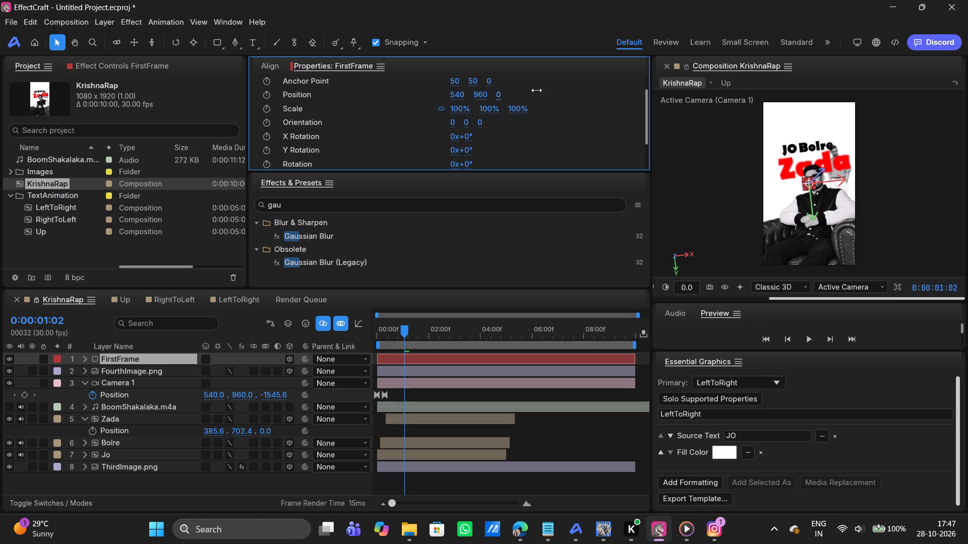
left_click_drag(536, 90, 590, 94)
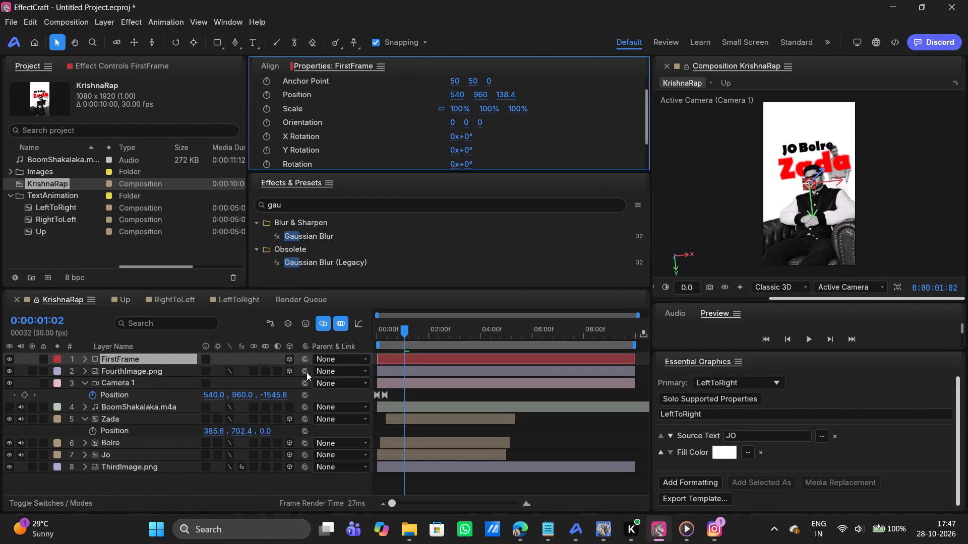
Parent the FourthImage.png, Bolre, Jo and Zada layers to the FirstFrame null at its new depth.
left_click_drag(303, 371, 261, 363)
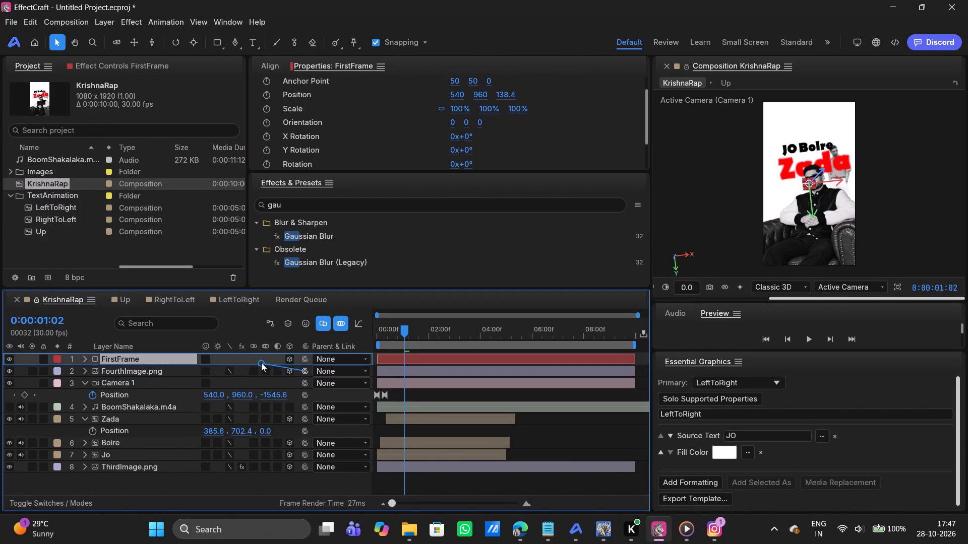
left_click_drag(261, 363, 261, 361)
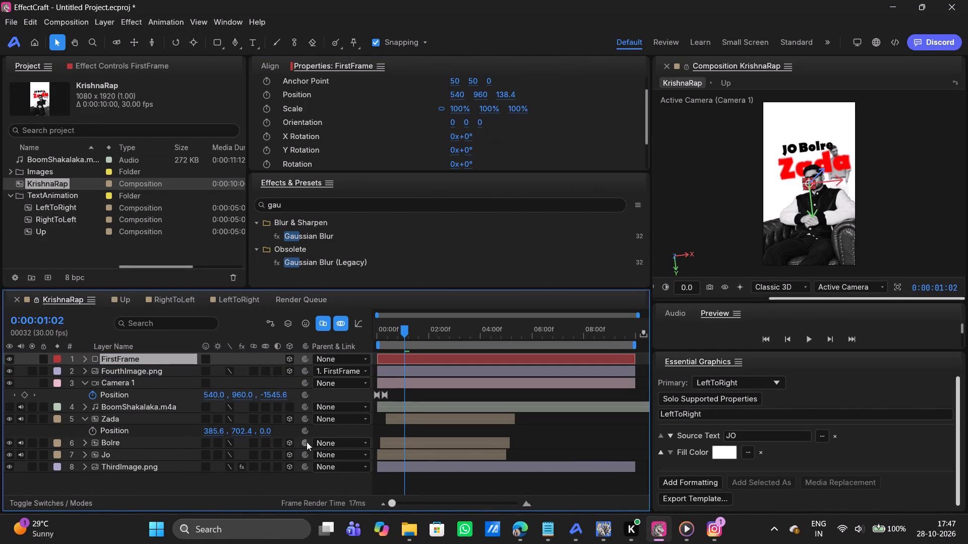
left_click_drag(307, 442, 250, 361)
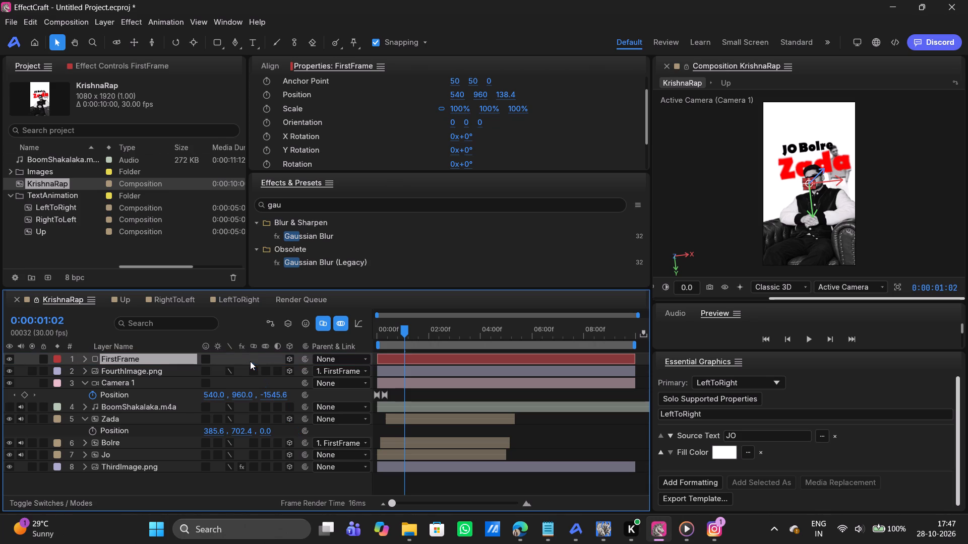
left_click_drag(305, 453, 247, 355)
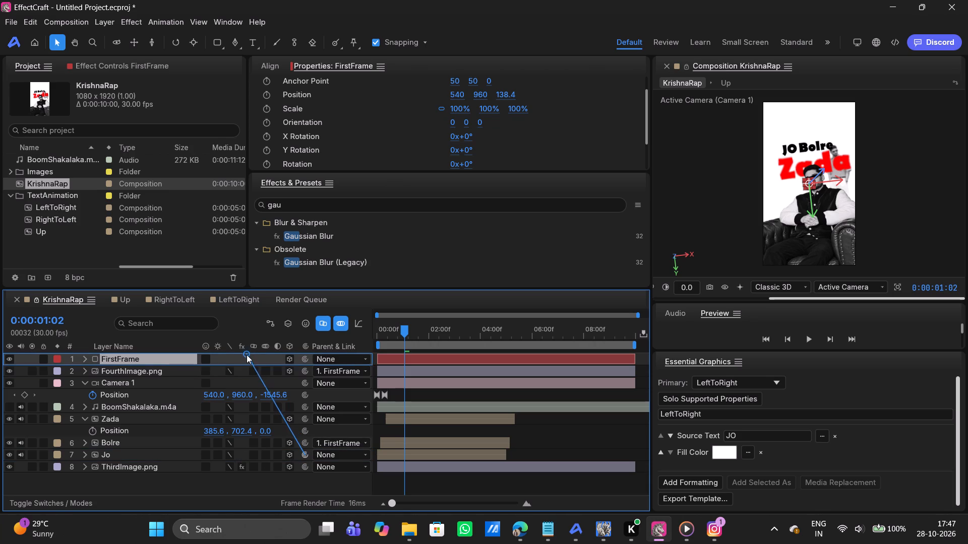
left_click_drag(247, 355, 247, 357)
left_click_drag(305, 418, 263, 375)
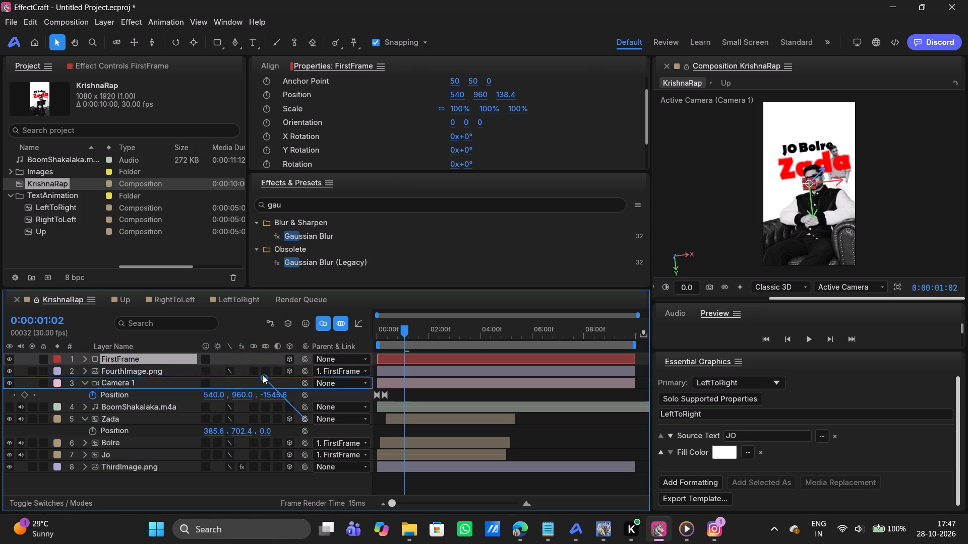
left_click_drag(263, 375, 257, 360)
left_click(83, 417)
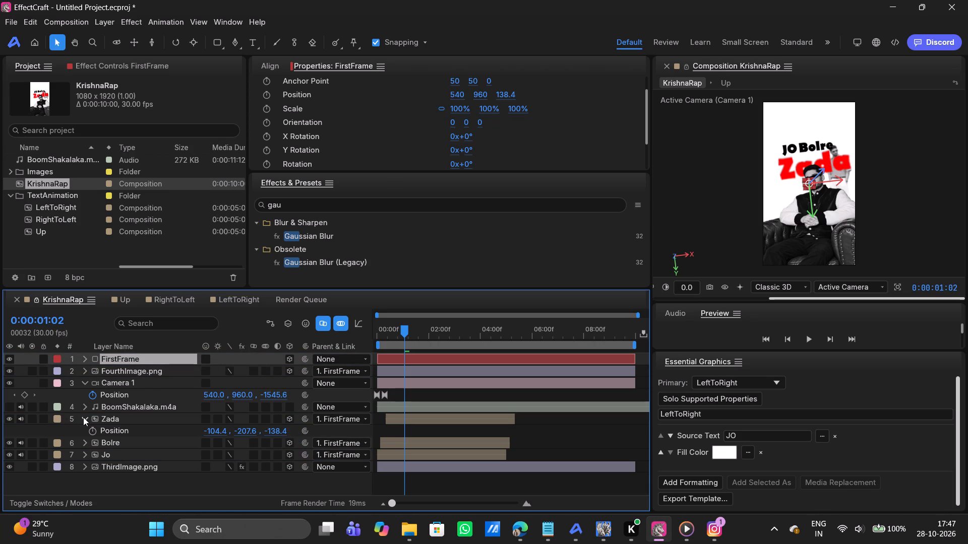
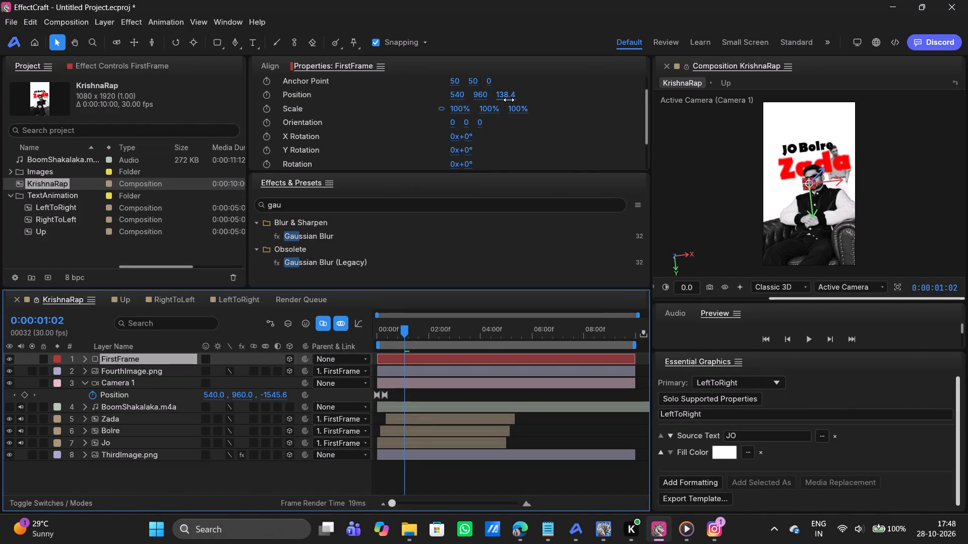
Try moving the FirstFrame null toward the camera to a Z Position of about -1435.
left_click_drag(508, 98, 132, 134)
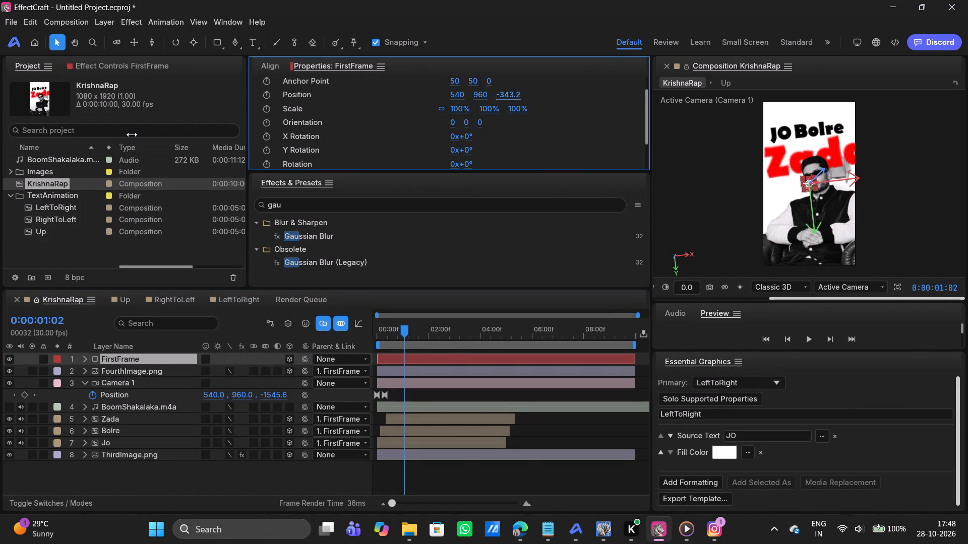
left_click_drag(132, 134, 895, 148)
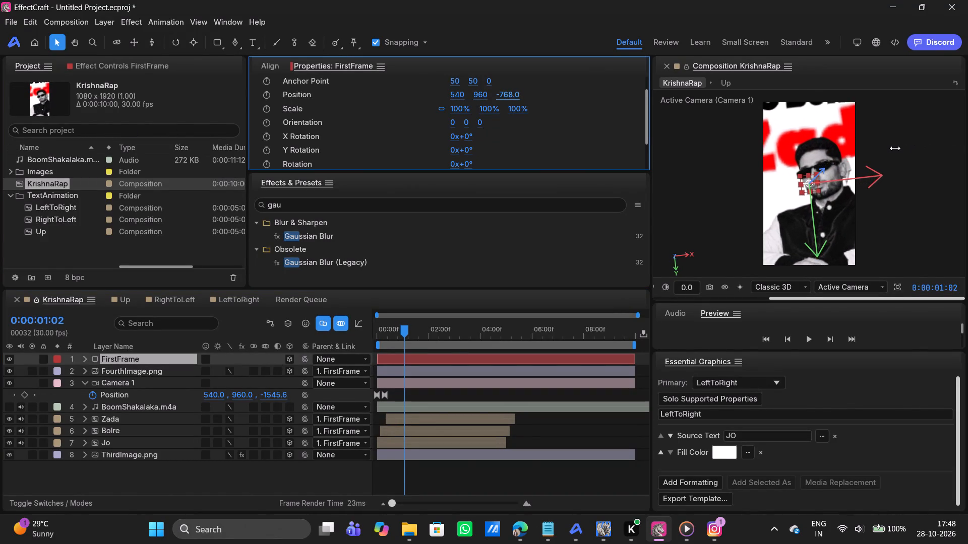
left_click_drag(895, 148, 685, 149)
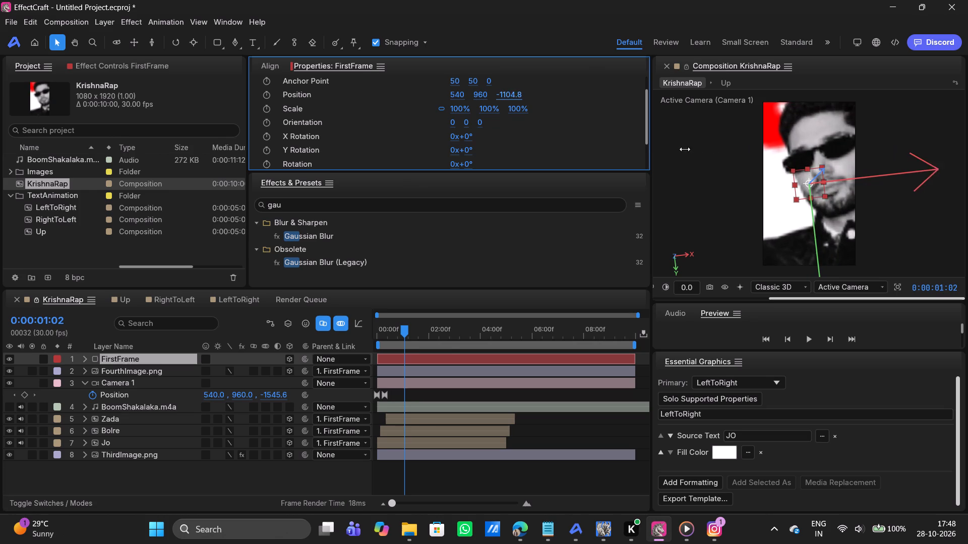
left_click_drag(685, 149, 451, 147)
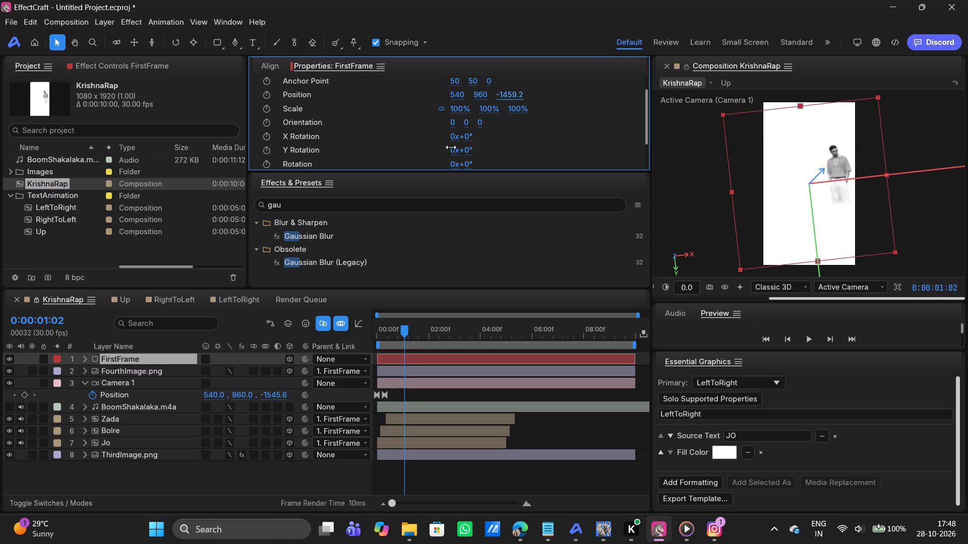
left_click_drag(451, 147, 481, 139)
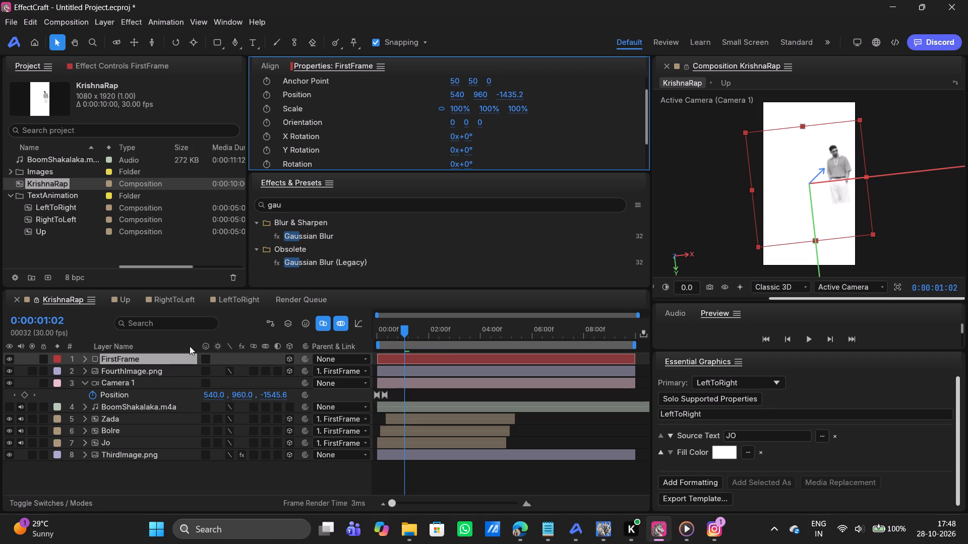
Select Camera 1 and view the composition from Custom View 1.
left_click(140, 381)
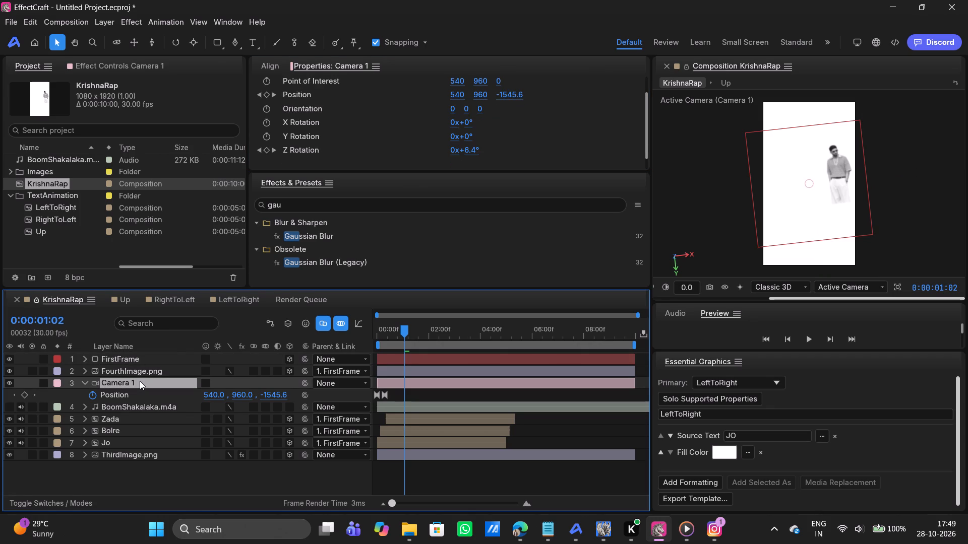
left_click(839, 292)
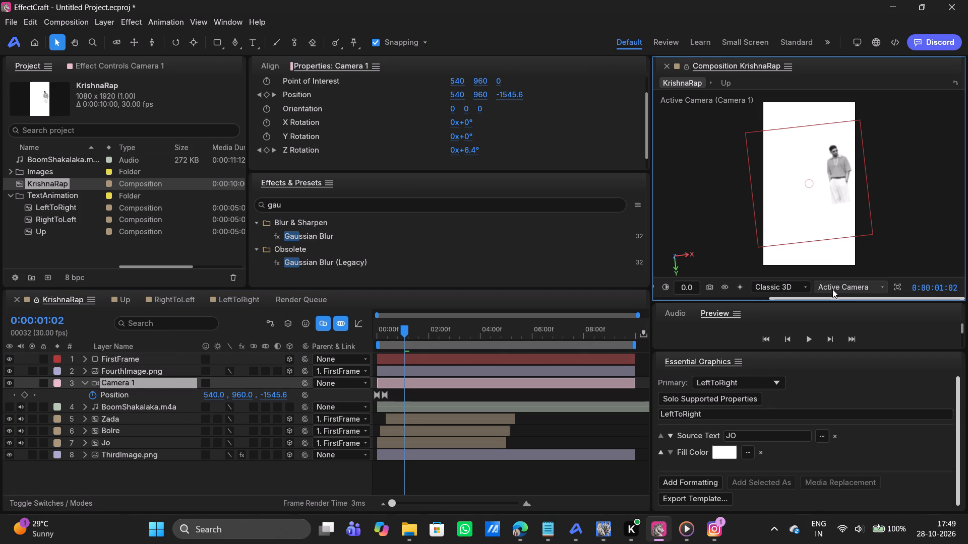
left_click(832, 289)
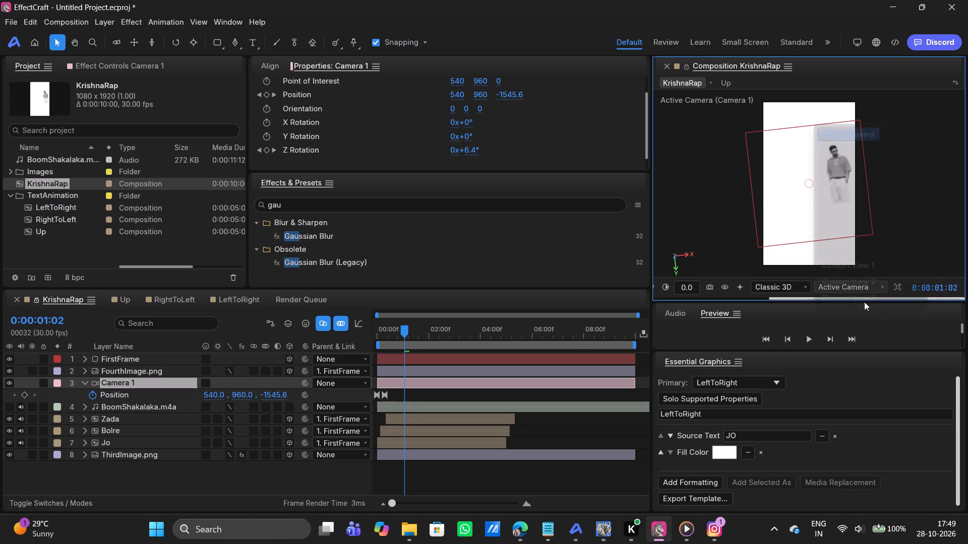
left_click(850, 283)
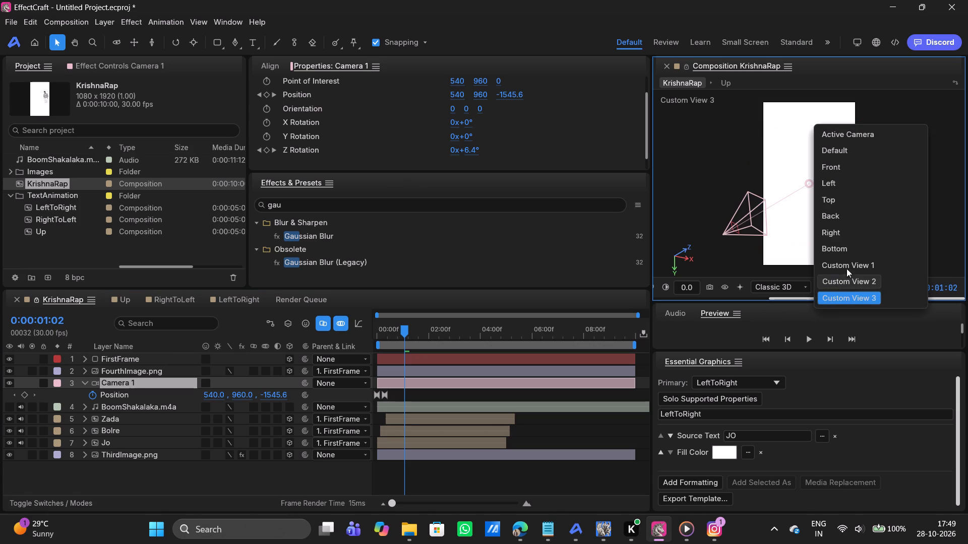
left_click(851, 267)
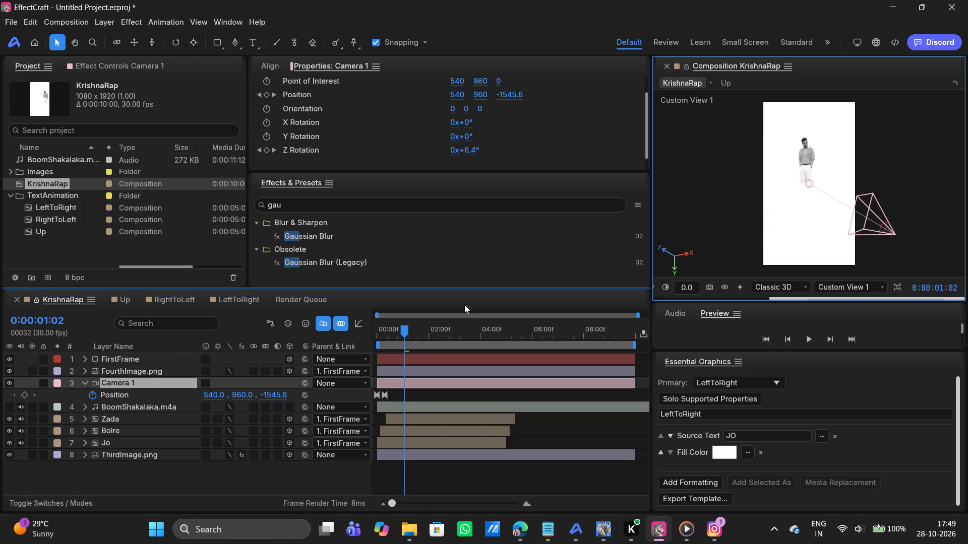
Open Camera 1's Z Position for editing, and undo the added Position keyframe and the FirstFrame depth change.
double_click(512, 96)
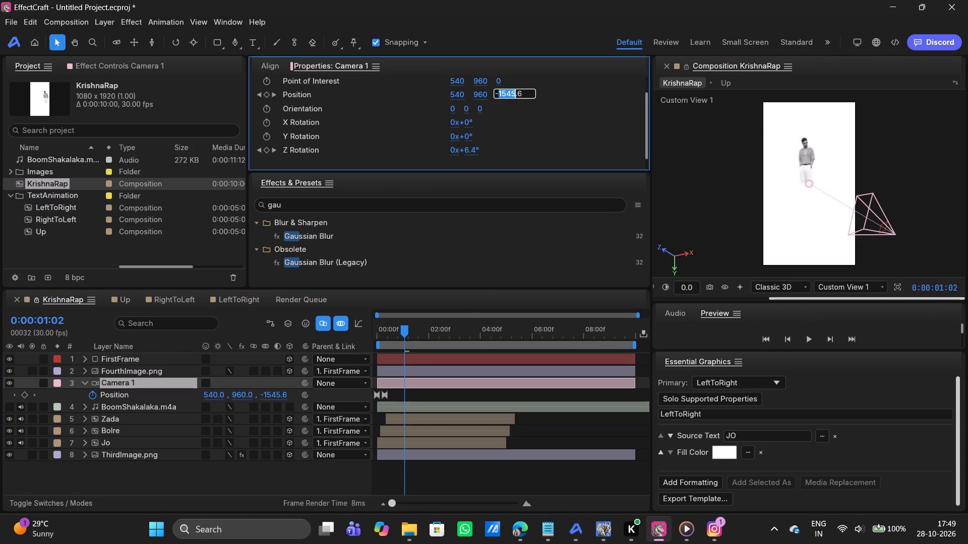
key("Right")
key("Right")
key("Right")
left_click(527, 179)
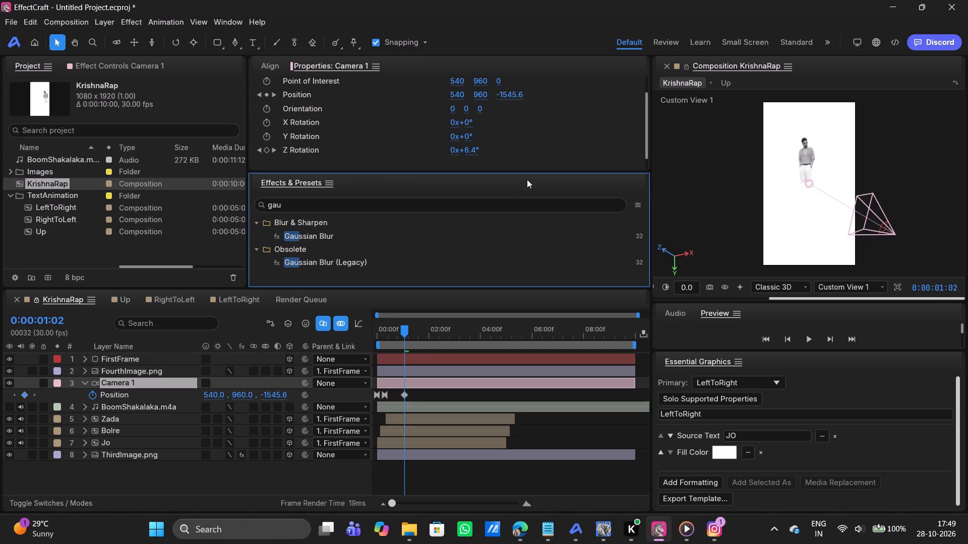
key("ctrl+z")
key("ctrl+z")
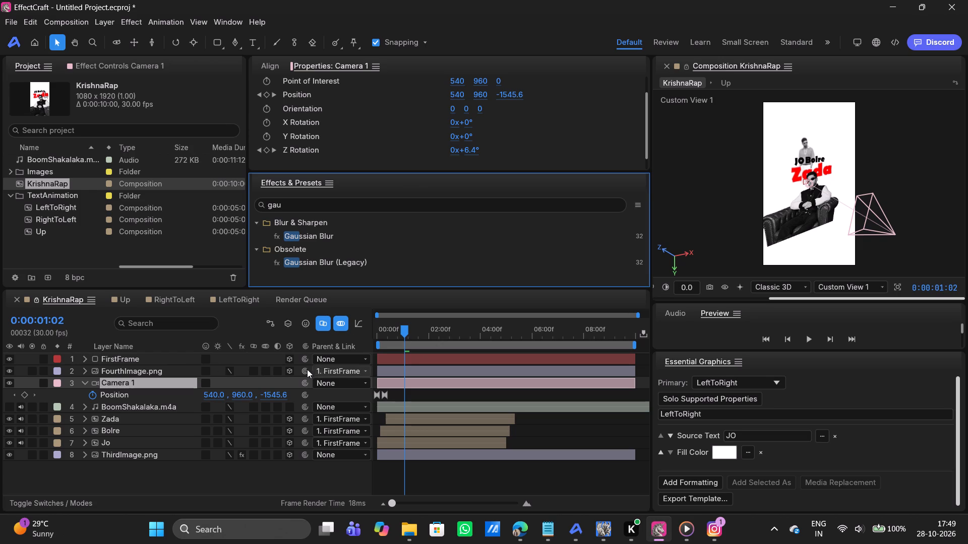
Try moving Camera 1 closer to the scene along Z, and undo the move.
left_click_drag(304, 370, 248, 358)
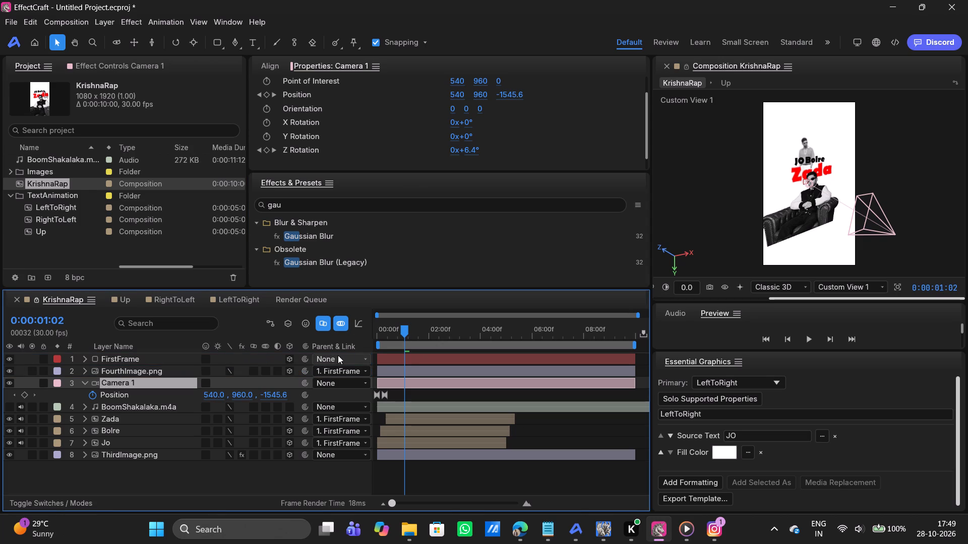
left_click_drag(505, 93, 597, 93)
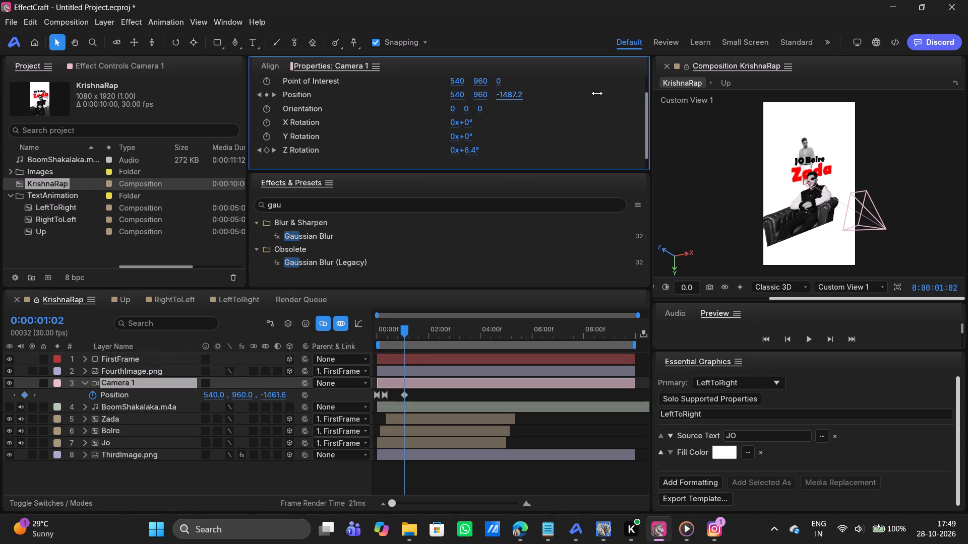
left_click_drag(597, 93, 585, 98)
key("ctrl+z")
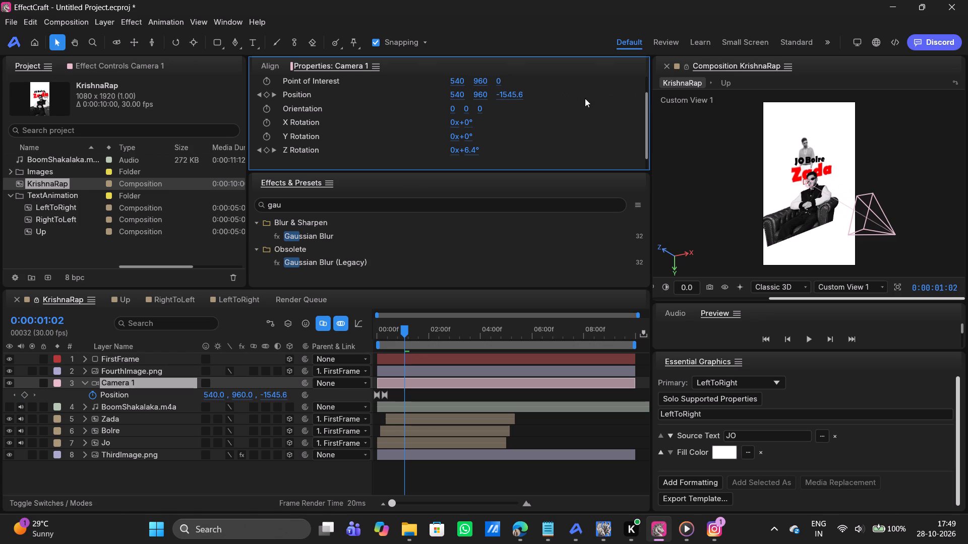
Parent the ThirdImage.png layer to the FirstFrame null.
left_click(394, 358)
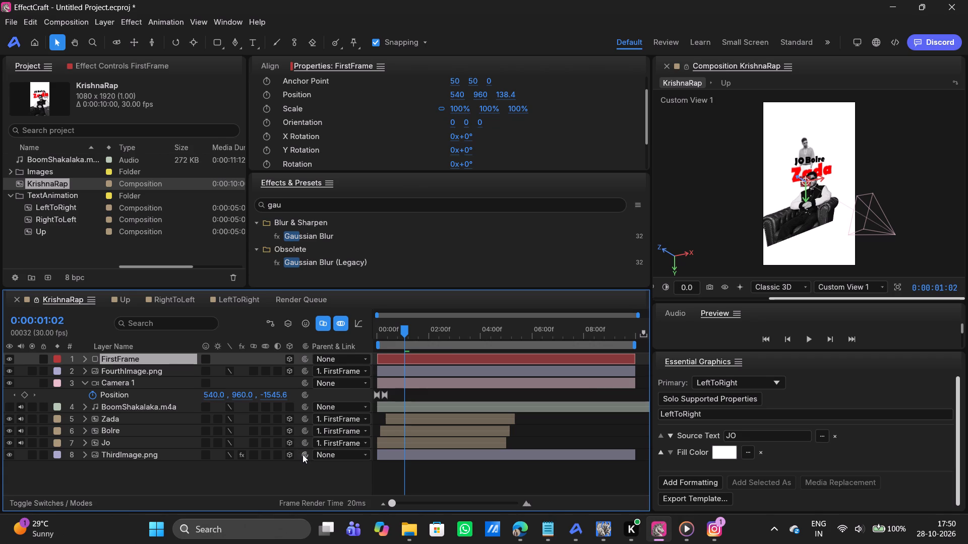
left_click_drag(302, 454, 217, 360)
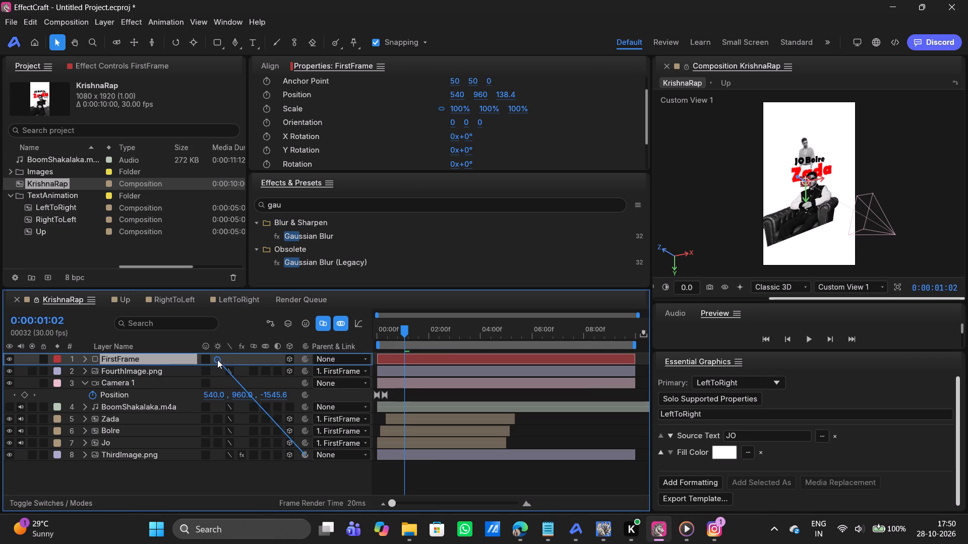
left_click_drag(217, 360, 217, 360)
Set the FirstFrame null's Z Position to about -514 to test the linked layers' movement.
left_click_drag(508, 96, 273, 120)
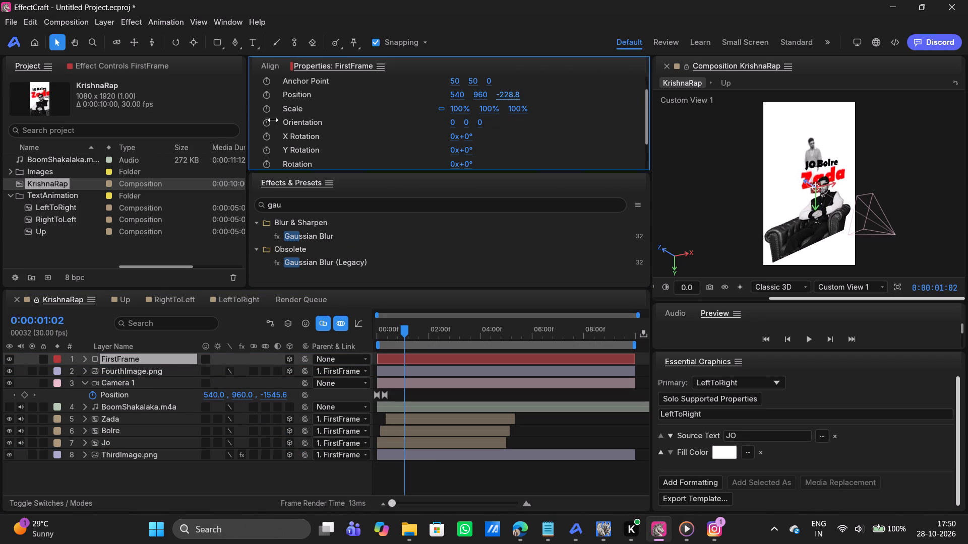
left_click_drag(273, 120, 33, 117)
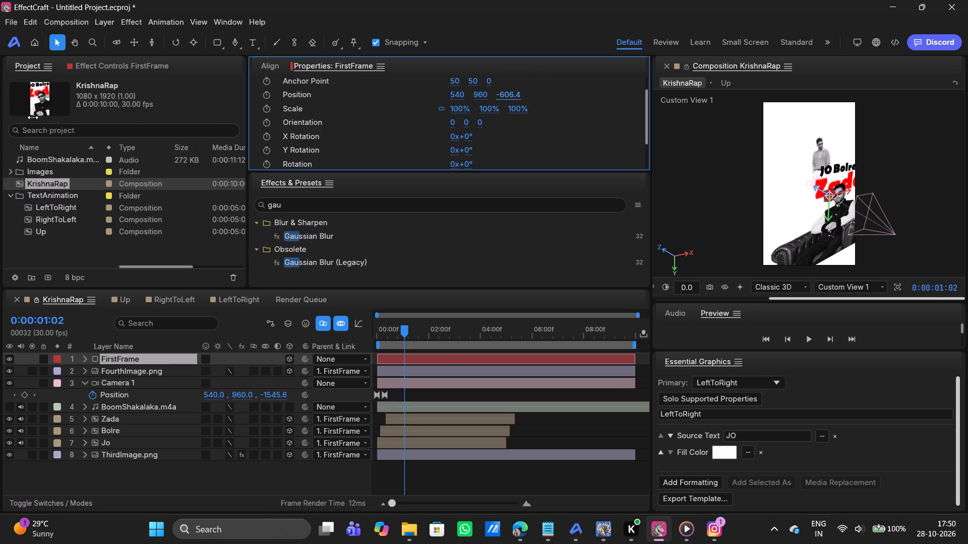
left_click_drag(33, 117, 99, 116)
Through the Active Camera view, set the FirstFrame null's Z Position to about -1488.
left_click(827, 286)
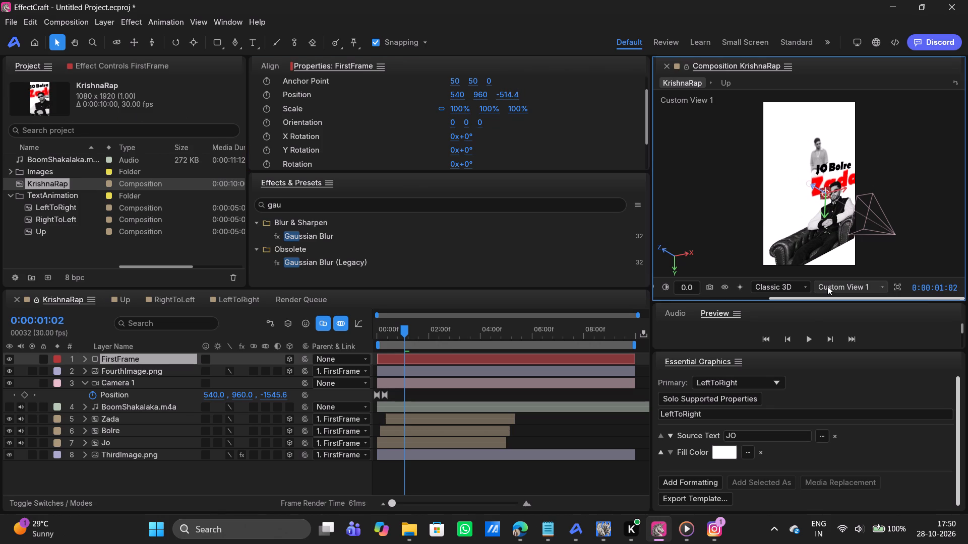
left_click(844, 135)
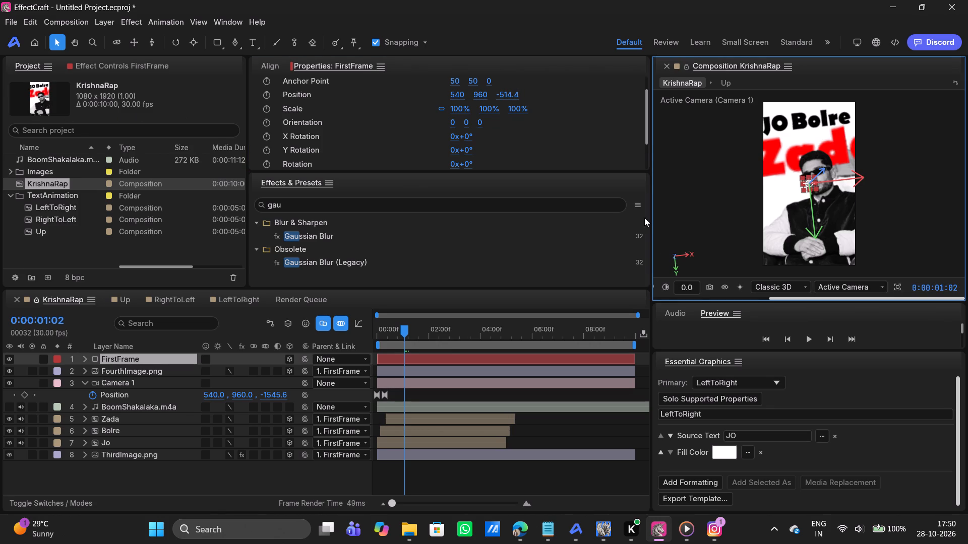
left_click_drag(511, 97, 441, 100)
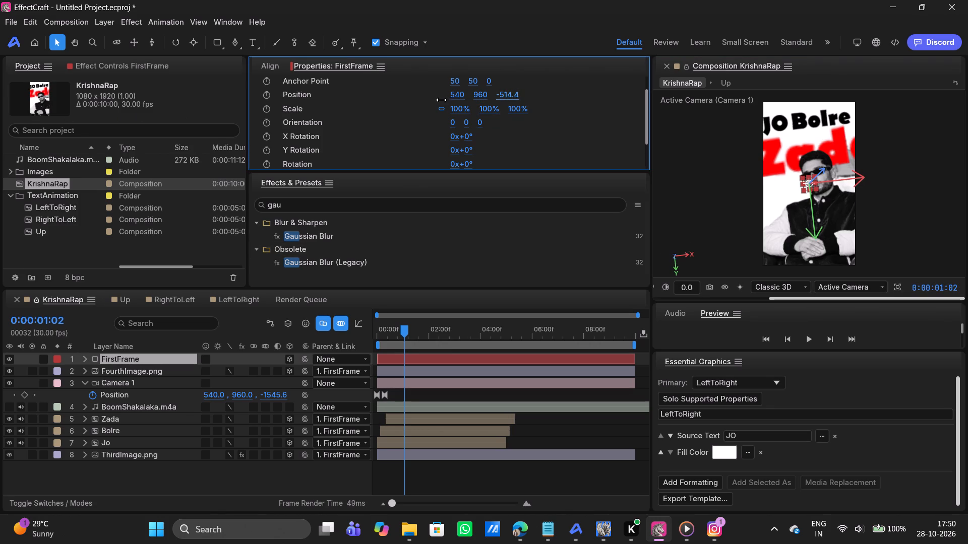
left_click_drag(441, 100, 198, 125)
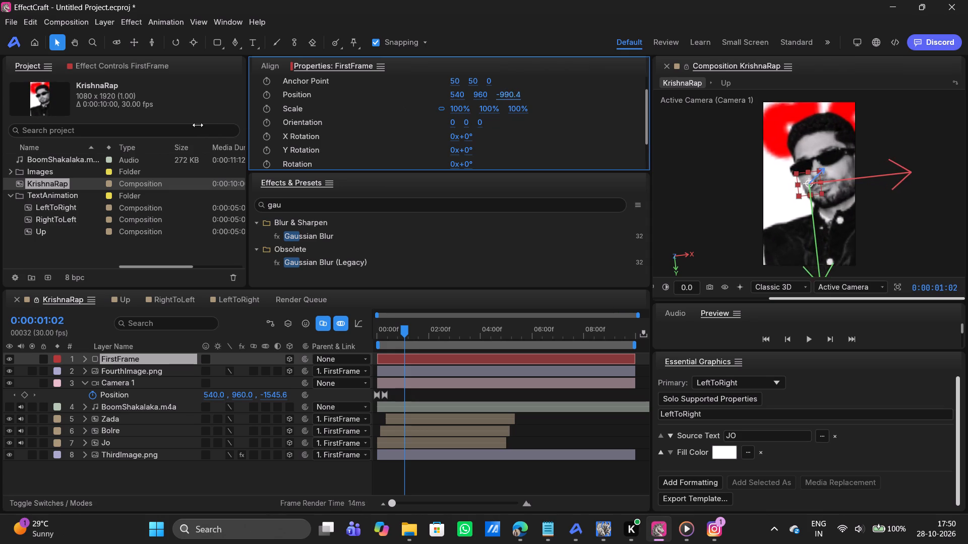
left_click_drag(198, 125, 947, 125)
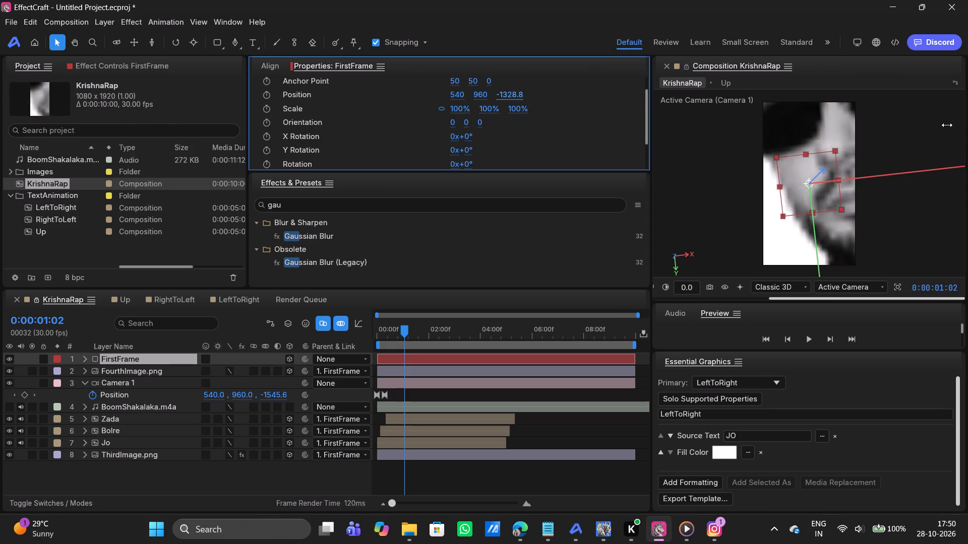
left_click_drag(947, 125, 885, 138)
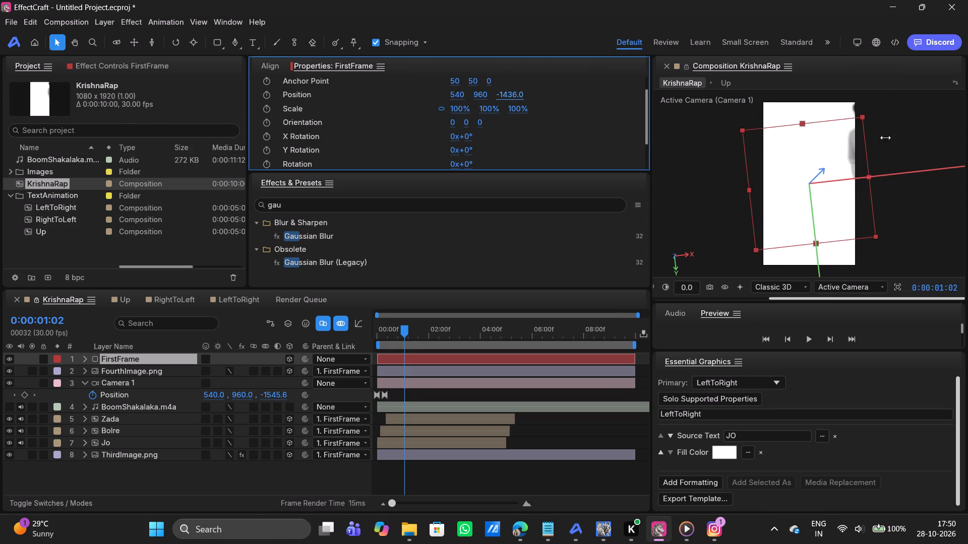
left_click_drag(885, 138, 857, 140)
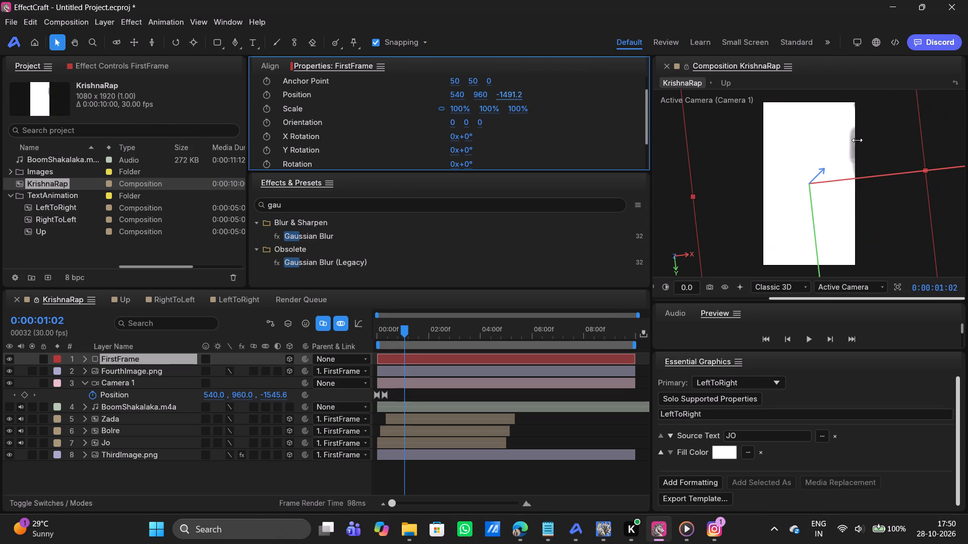
left_click_drag(857, 140, 859, 142)
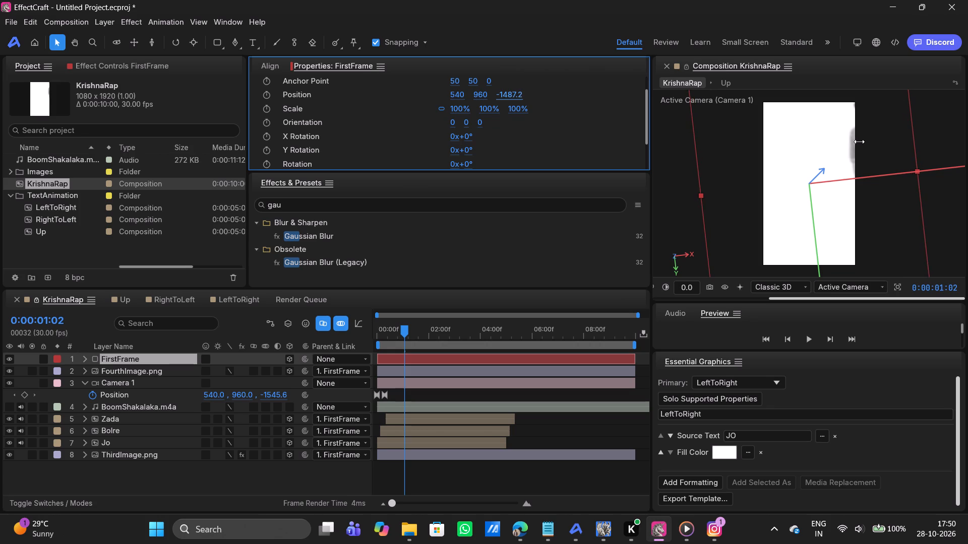
left_click_drag(859, 142, 859, 142)
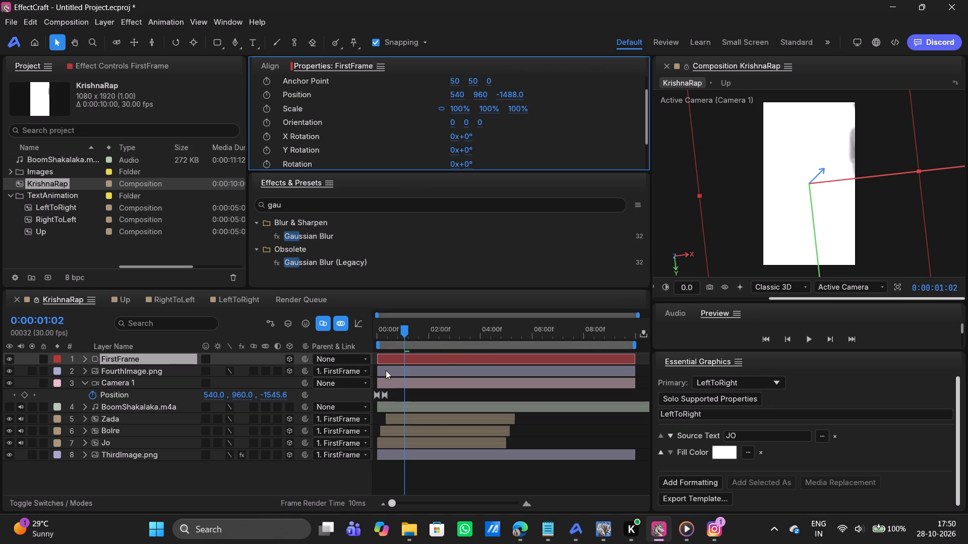
Push the ThirdImage.png layer deeper by setting its Z Position to about 2741.
left_click(177, 458)
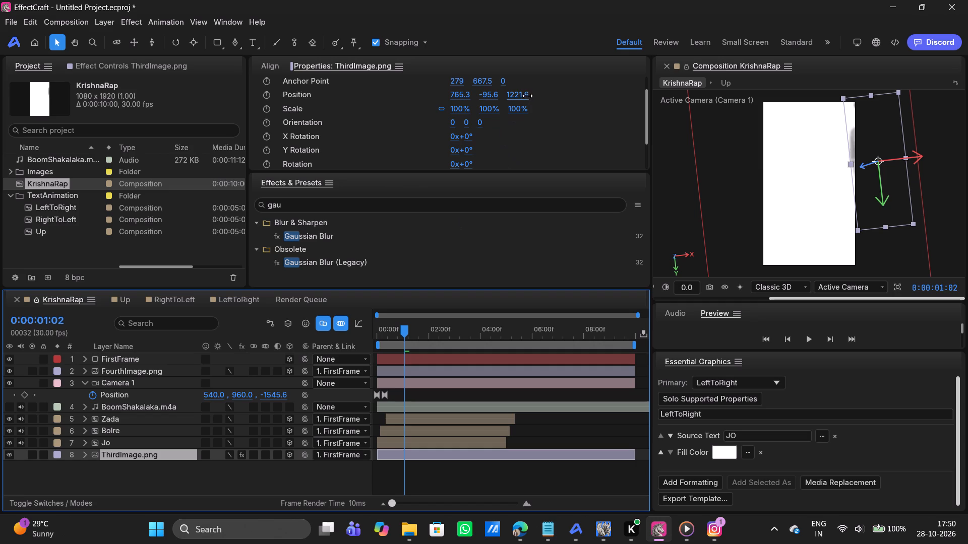
left_click_drag(523, 97, 961, 133)
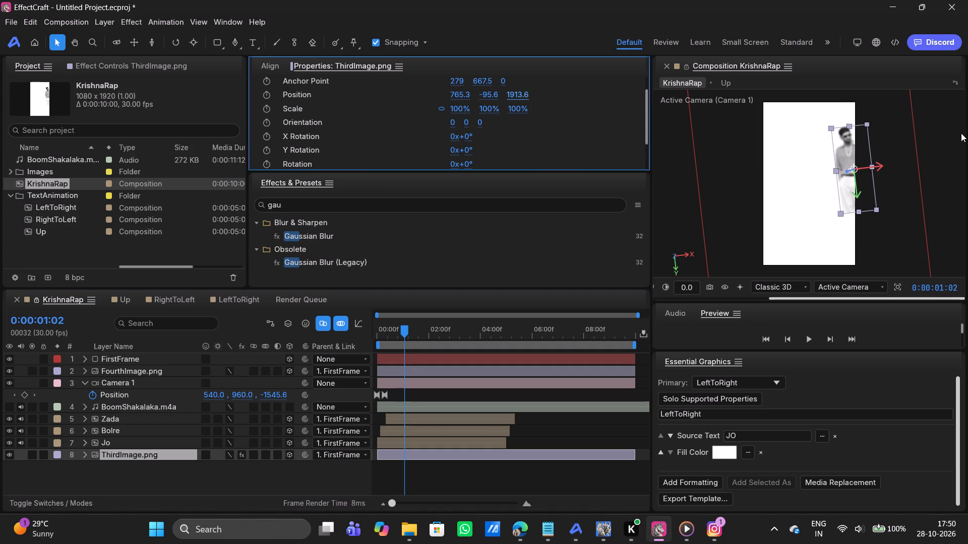
left_click_drag(961, 133, 79, 125)
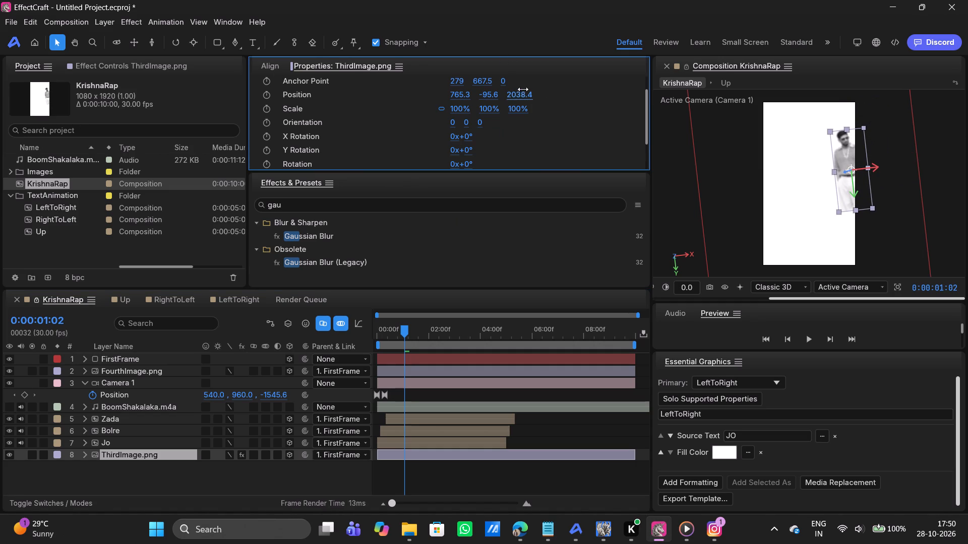
left_click_drag(518, 92, 924, 105)
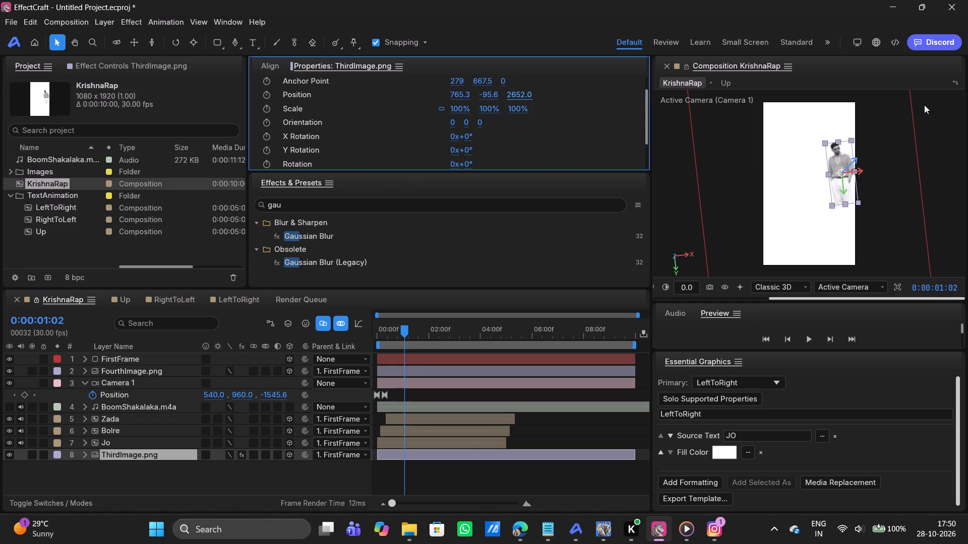
left_click_drag(924, 105, 961, 109)
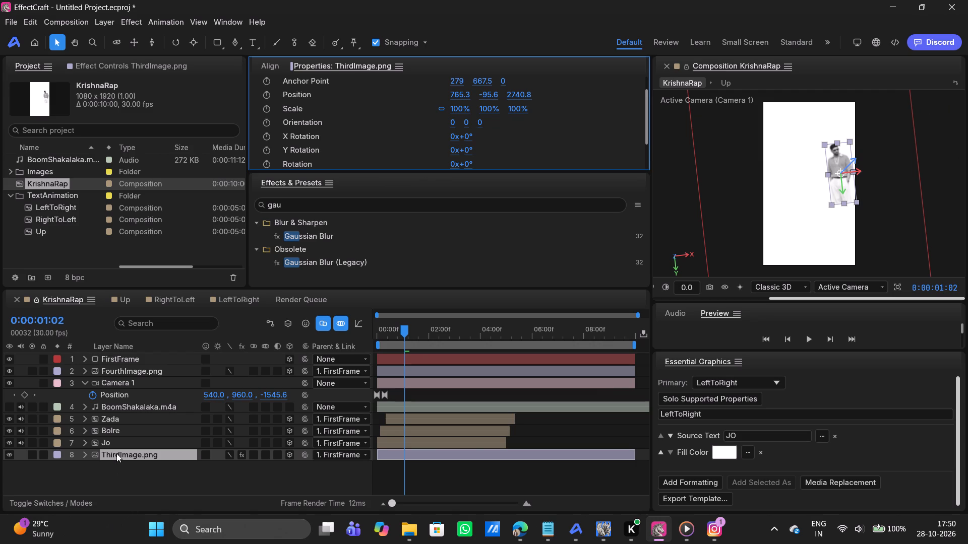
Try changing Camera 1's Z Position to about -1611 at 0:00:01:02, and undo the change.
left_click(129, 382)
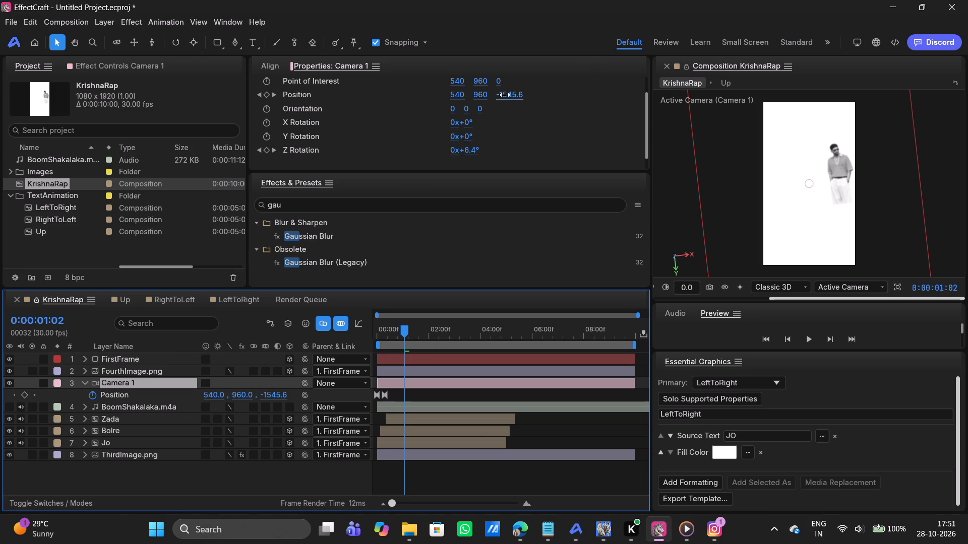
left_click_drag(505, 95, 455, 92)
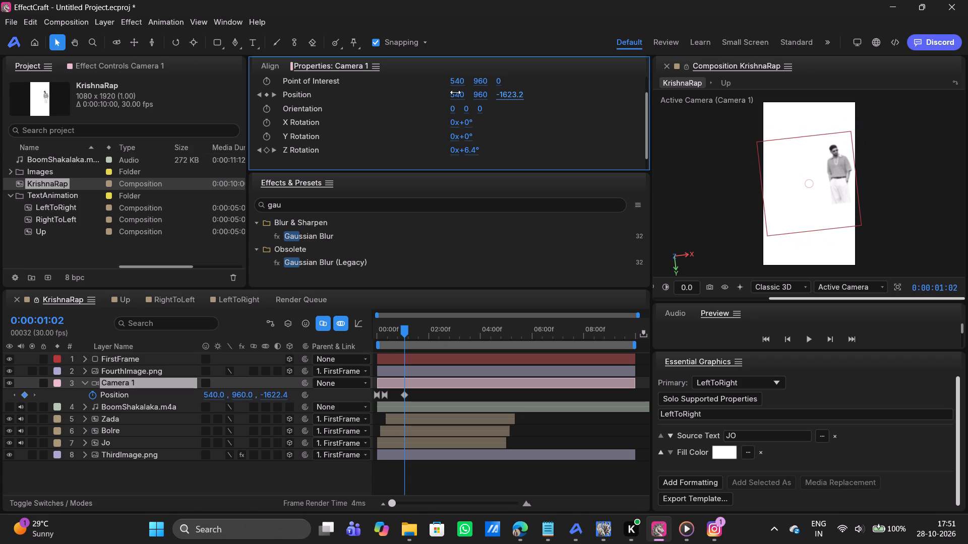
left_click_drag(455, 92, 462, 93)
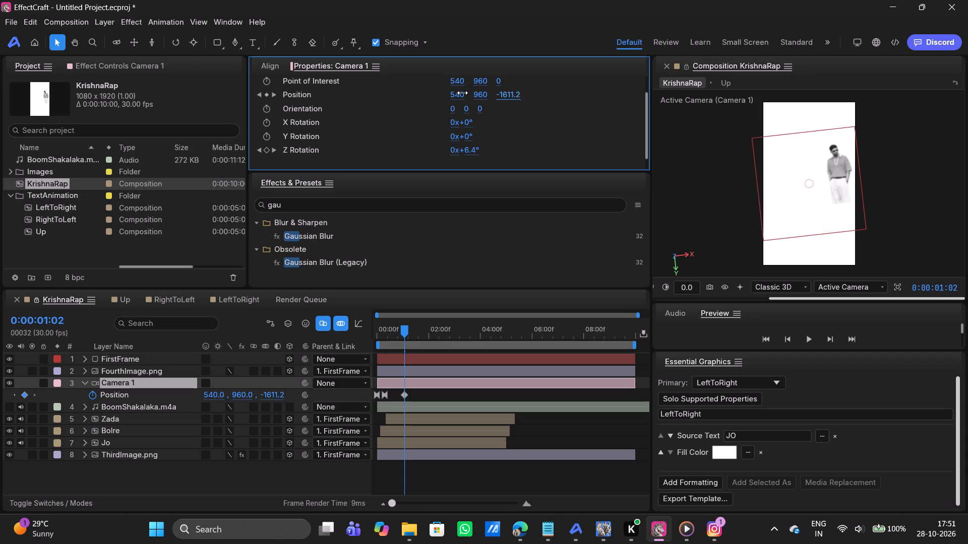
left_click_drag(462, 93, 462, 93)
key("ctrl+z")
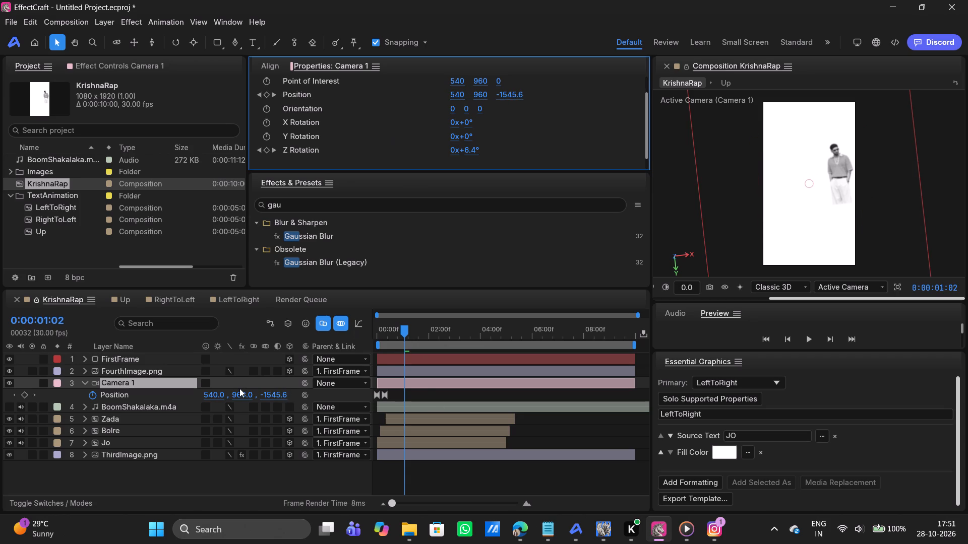
Undo the recent depth changes to the ThirdImage.png layer and the FirstFrame null's Z Position moves.
left_click(160, 491)
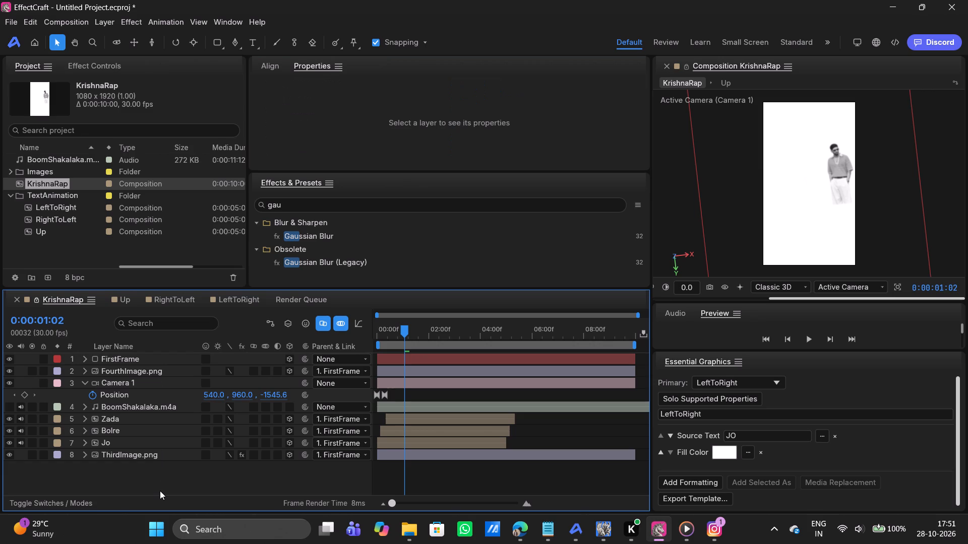
key("ctrl+z")
key("ctrl+z")
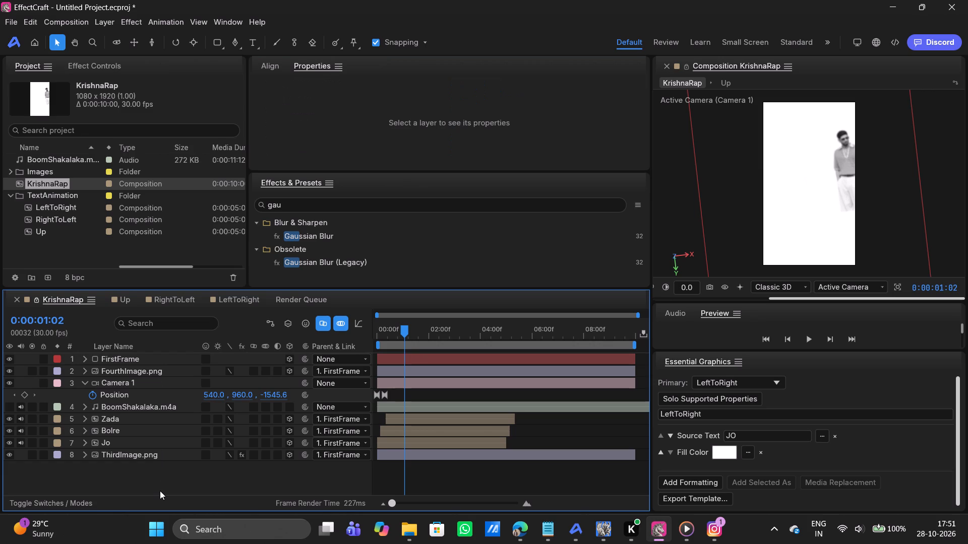
key("ctrl+z")
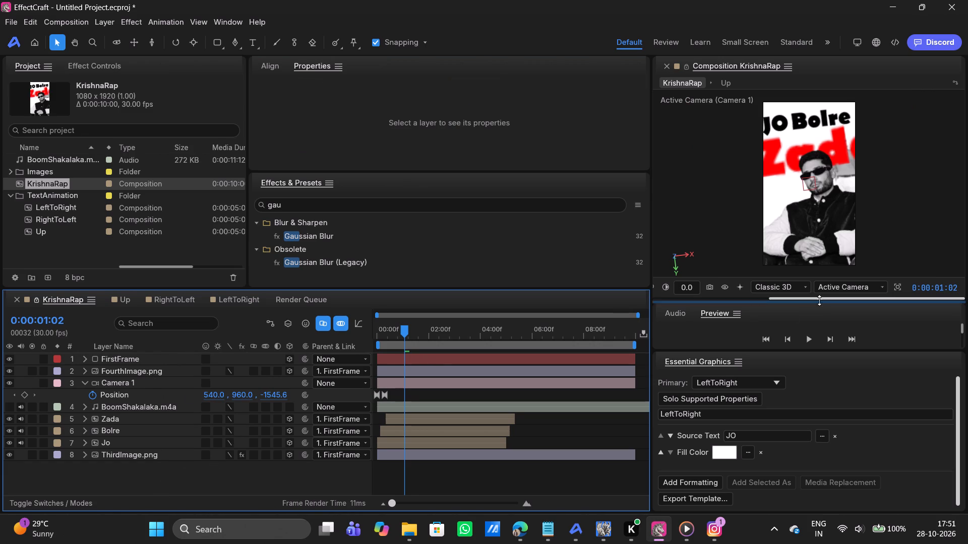
key("ctrl+z")
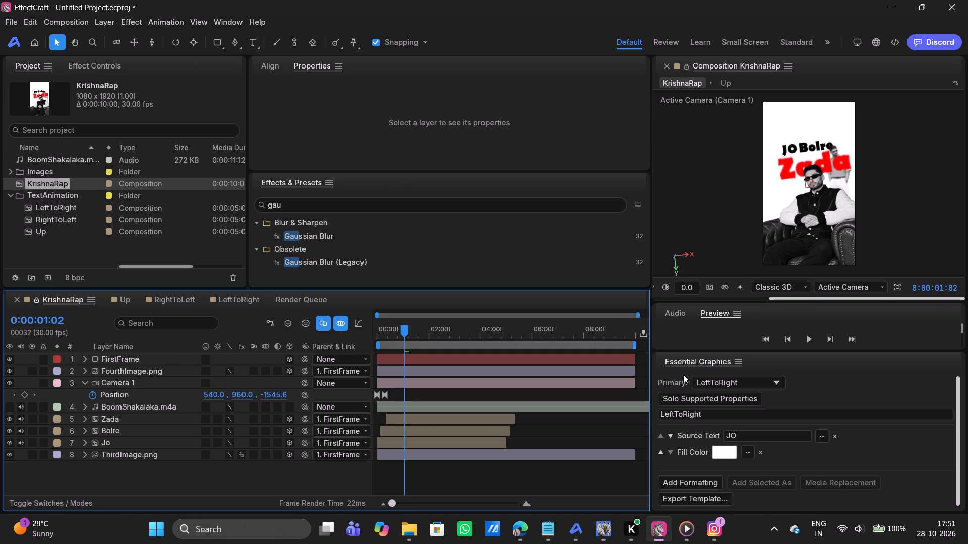
Set the ThirdImage.png layer's Z Position to about 2158 and its X Position to about 1050.
left_click(181, 358)
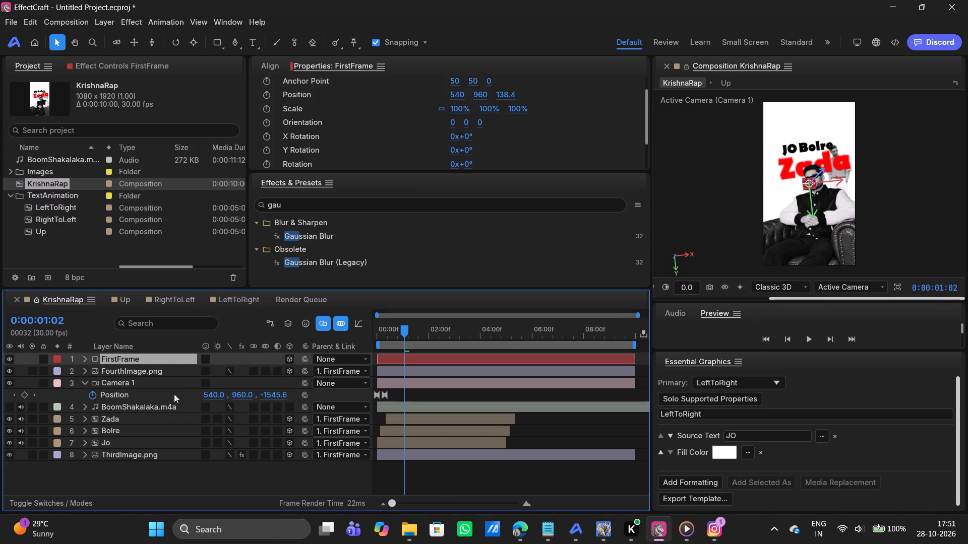
left_click(134, 455)
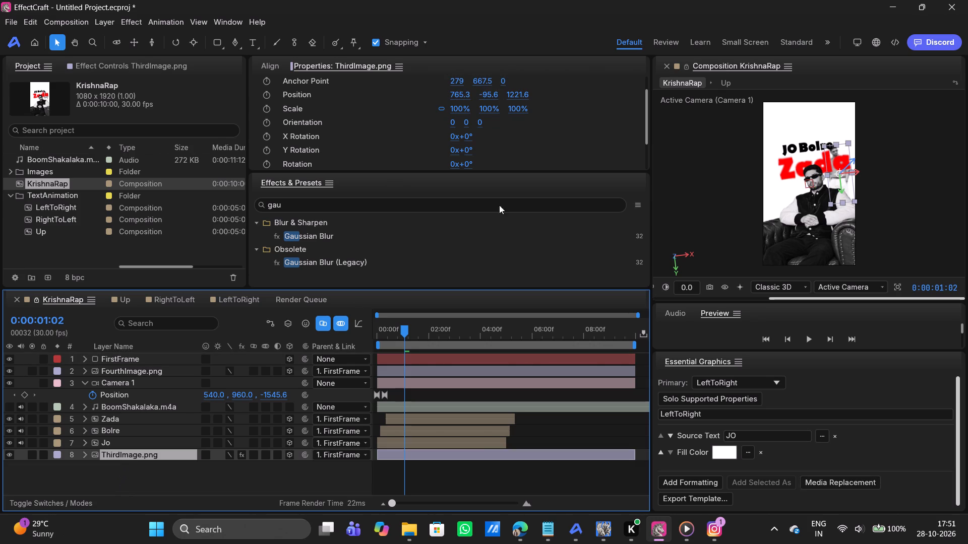
left_click_drag(518, 96, 567, 96)
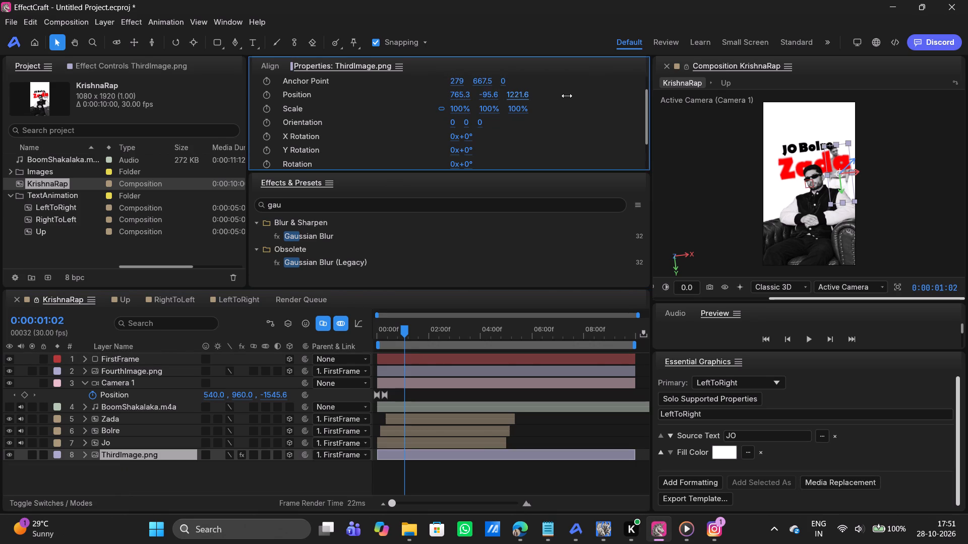
left_click_drag(567, 96, 866, 118)
left_click_drag(513, 93, 570, 96)
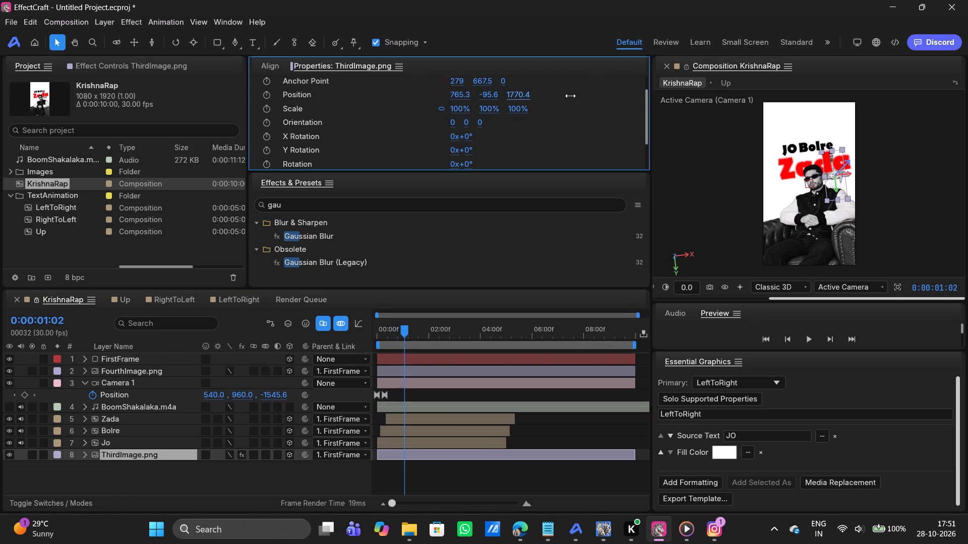
left_click_drag(570, 96, 757, 107)
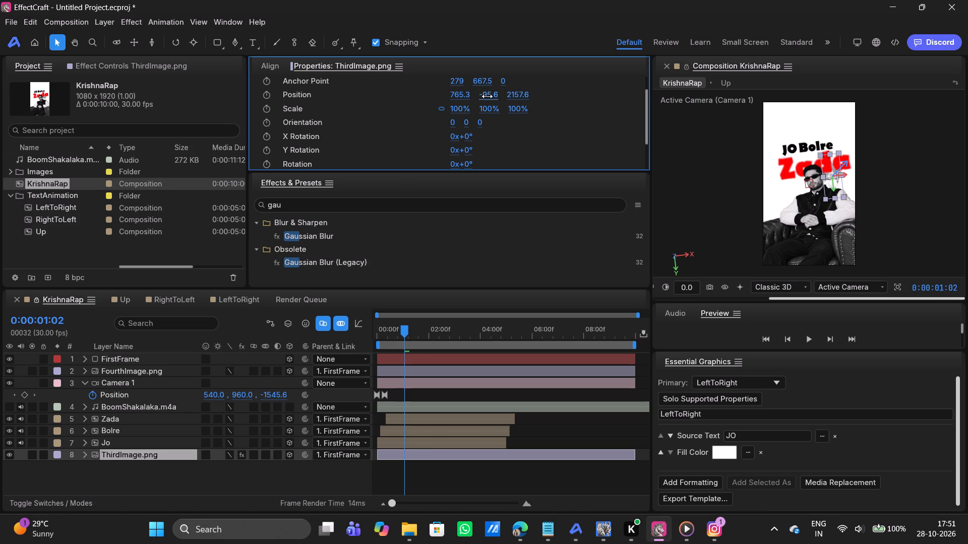
left_click_drag(460, 97, 643, 93)
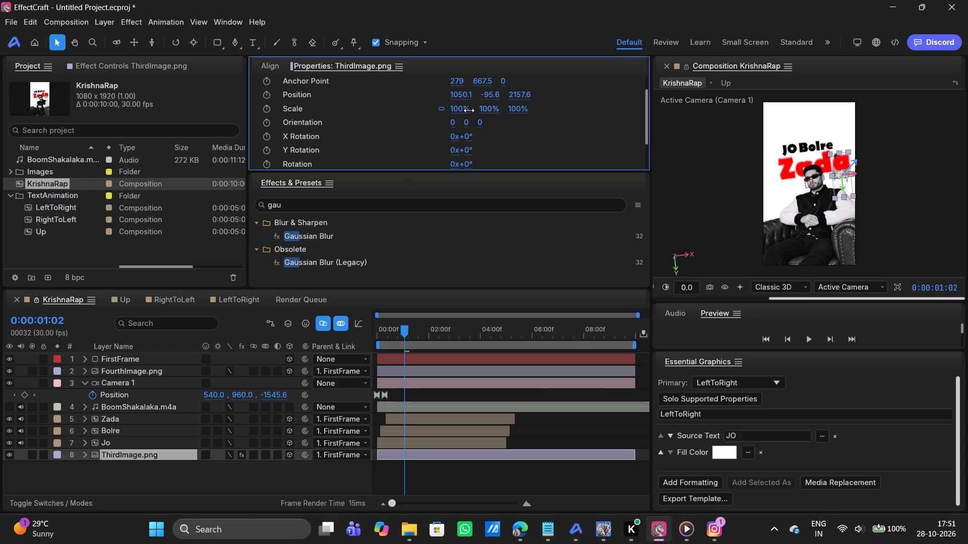
Scale the ThirdImage.png layer up uniformly to 140%.
left_click_drag(462, 112, 473, 113)
left_click_drag(462, 110, 478, 110)
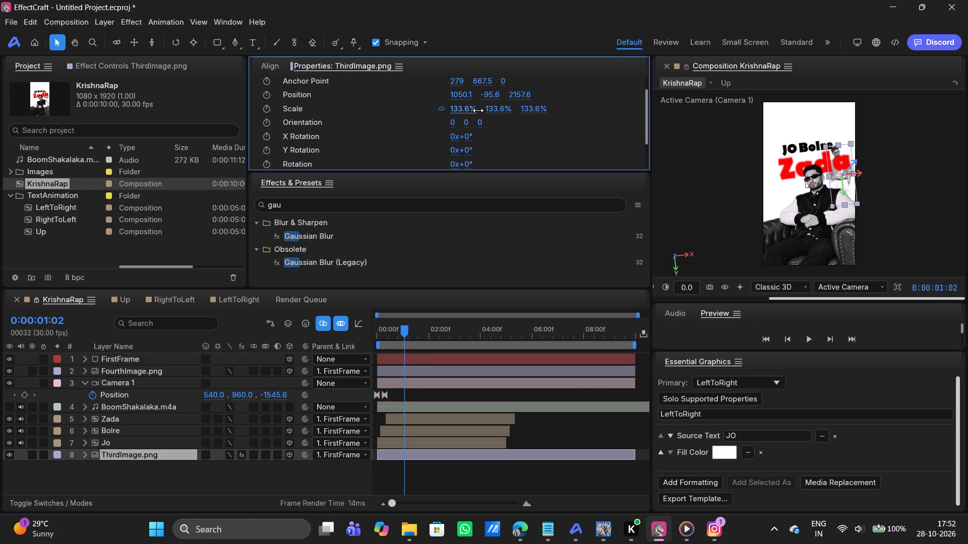
left_click_drag(478, 110, 478, 111)
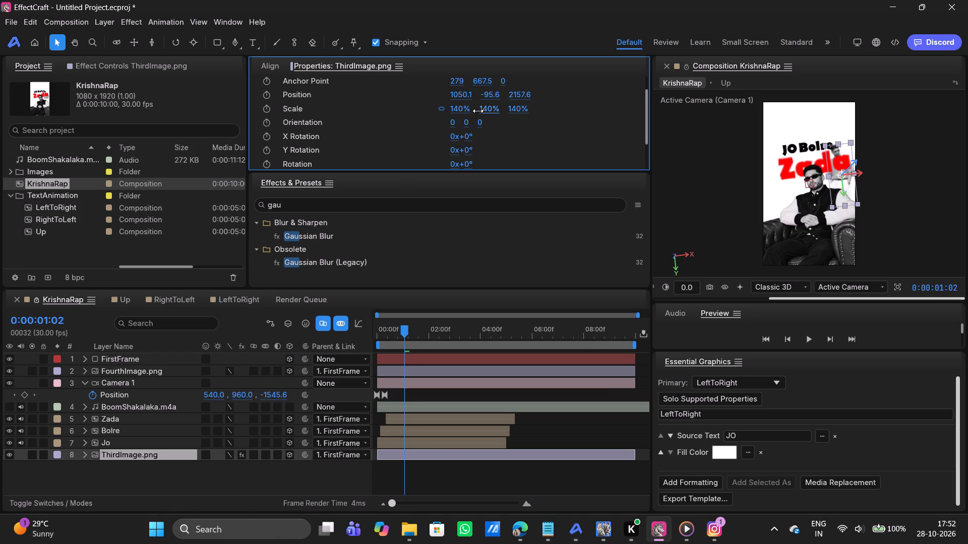
left_click(229, 485)
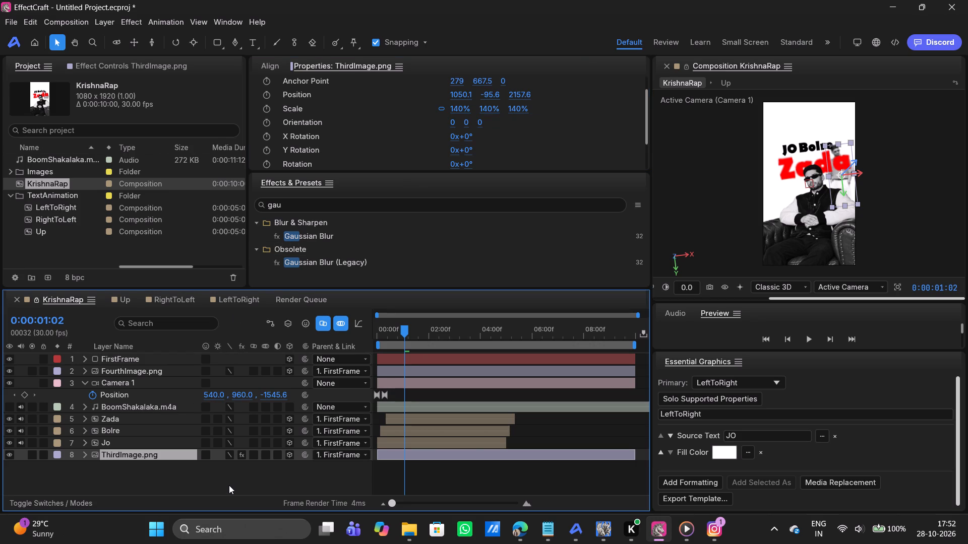
Start Position keyframing on the FirstFrame null with a keyframe at 0:00:00:00.
left_click(390, 360)
left_click(401, 371)
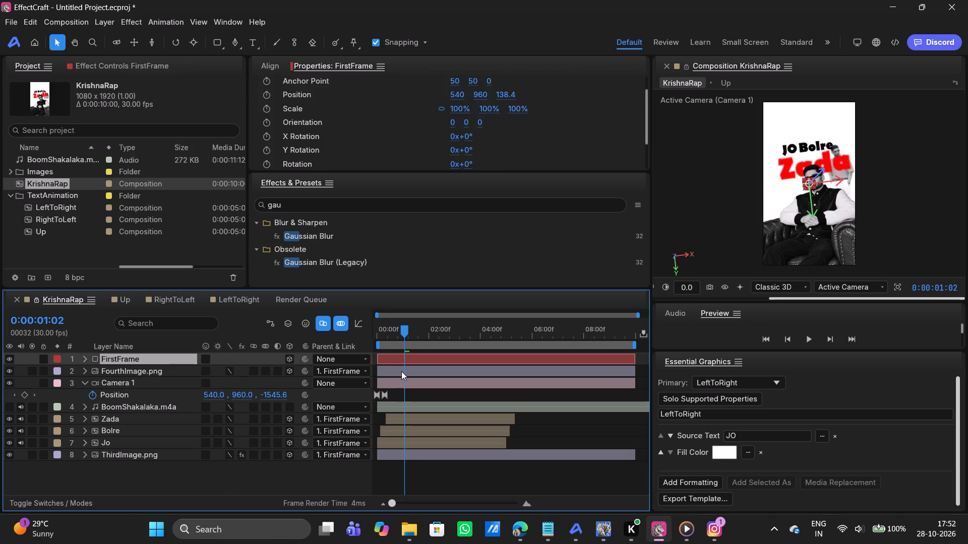
left_click_drag(404, 328, 319, 331)
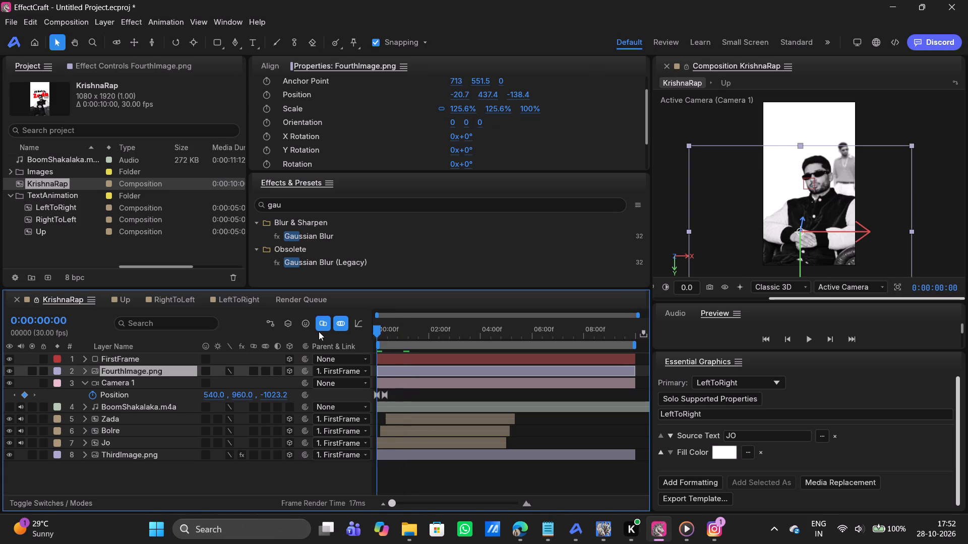
left_click_drag(319, 331, 318, 331)
left_click(128, 357)
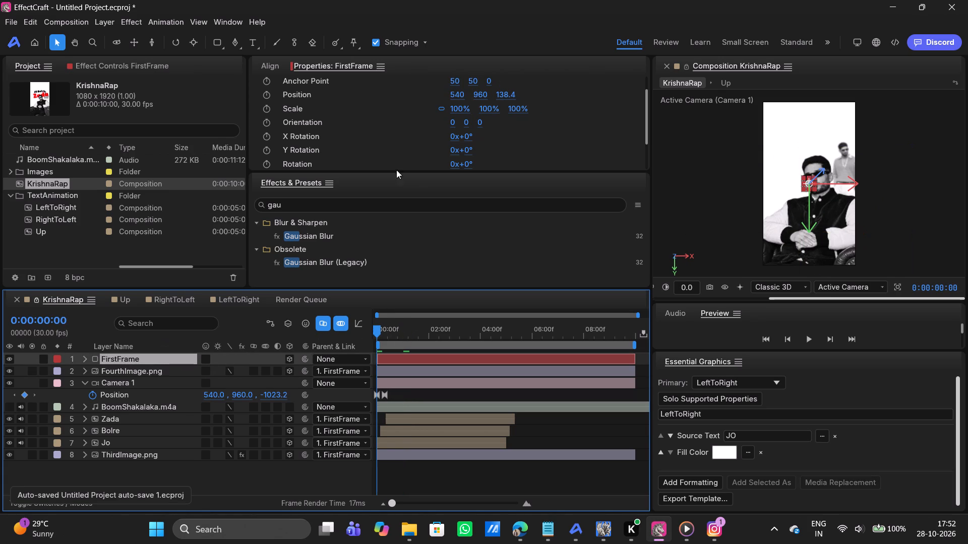
left_click(267, 95)
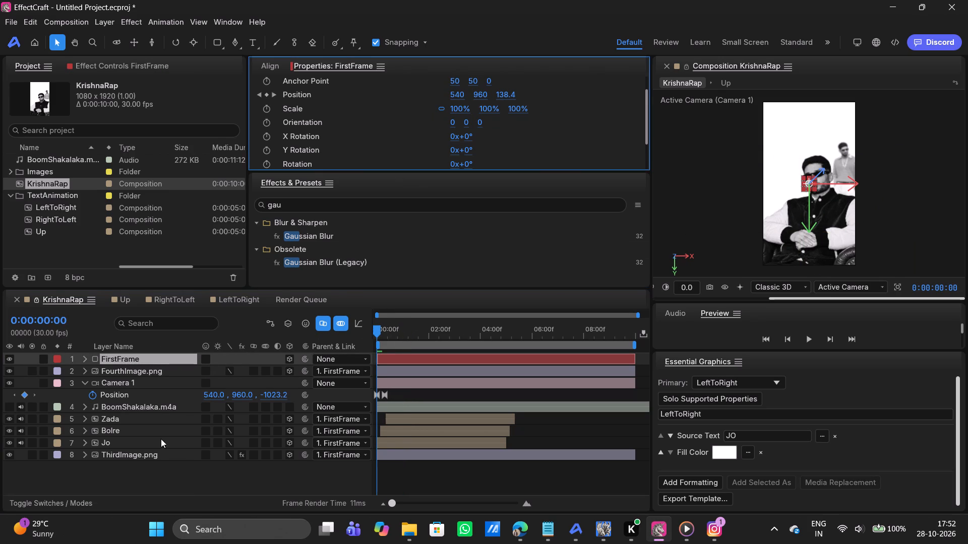
Add a Position keyframe to the FirstFrame null at 0:00:00:09, aligned with Camera 1's second Position keyframe.
left_click(135, 380)
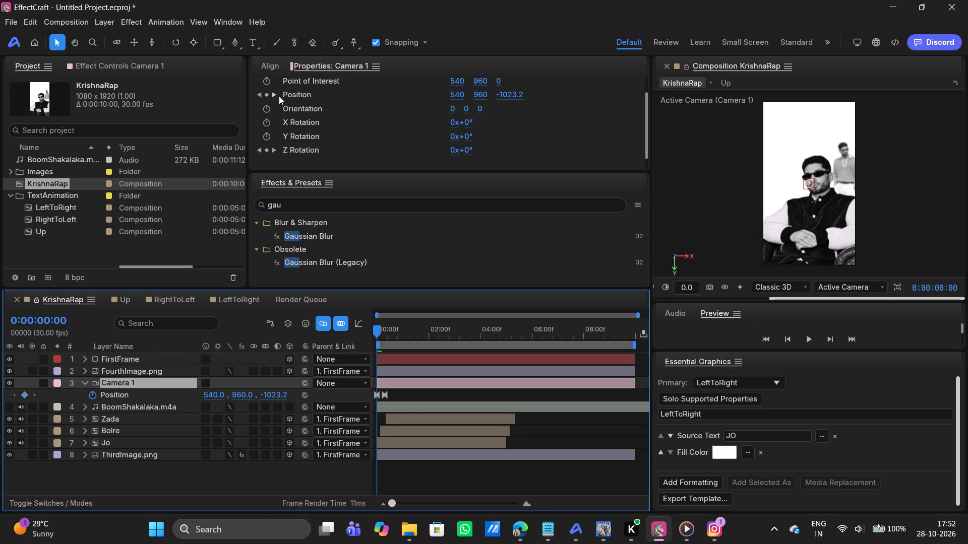
left_click(273, 95)
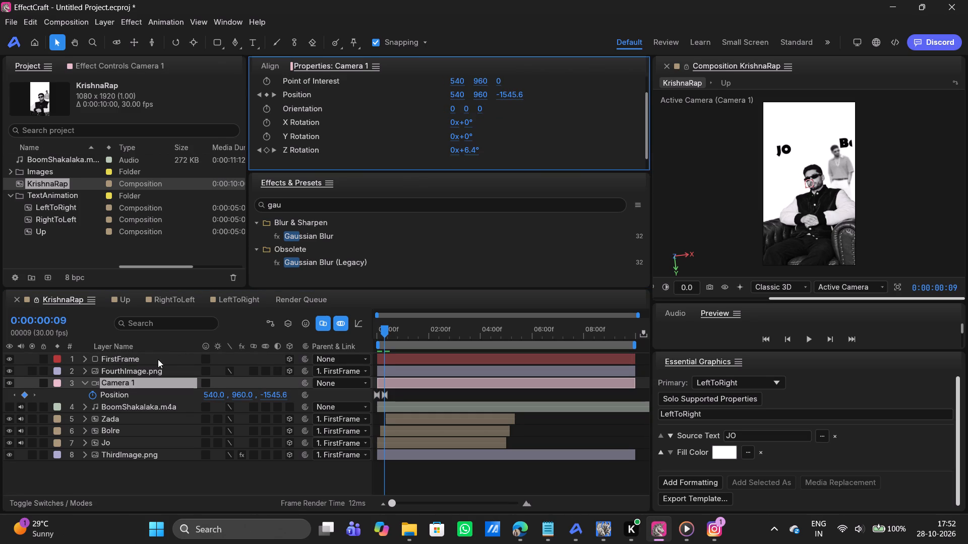
left_click(158, 359)
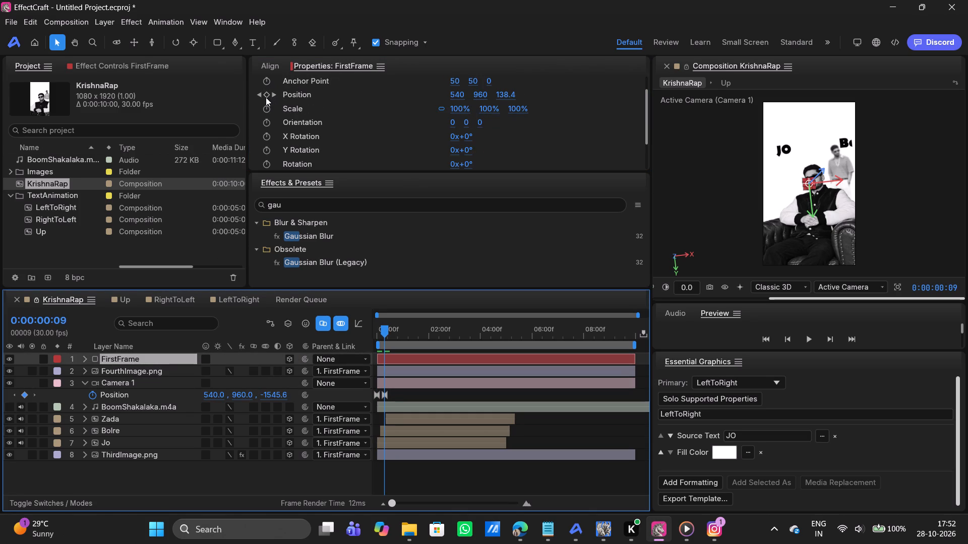
left_click(266, 97)
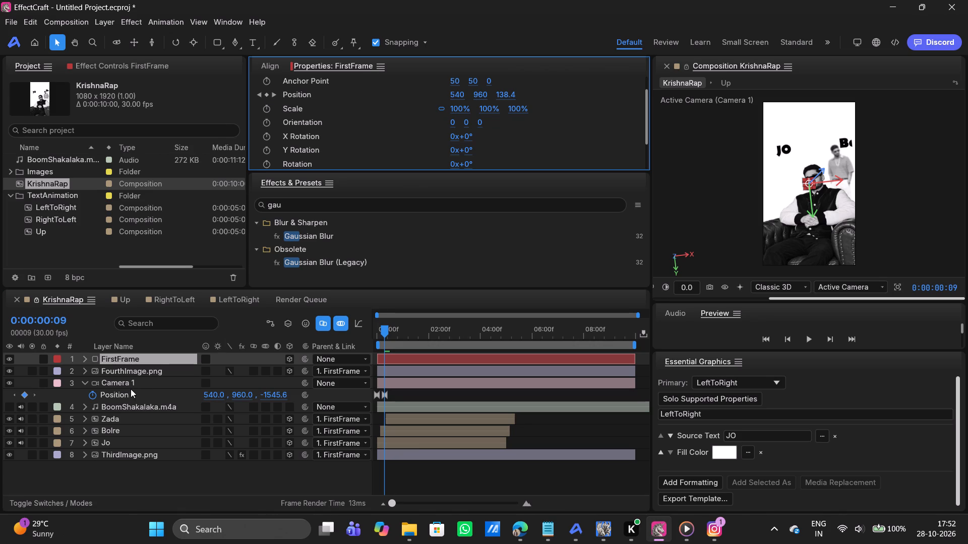
Delete Camera 1's Z Rotation keyframes at 0:00:00:08 and 0:00:00:00.
left_click(144, 381)
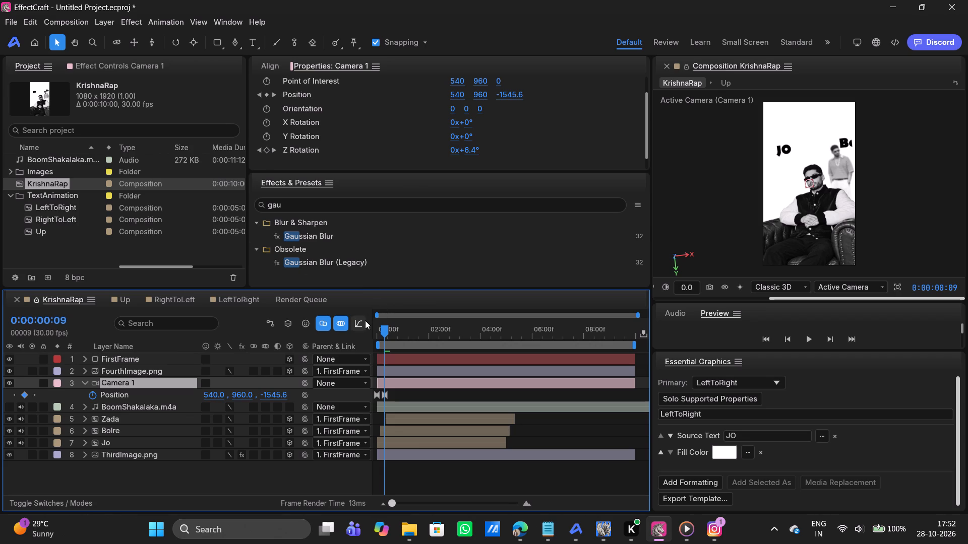
left_click(260, 152)
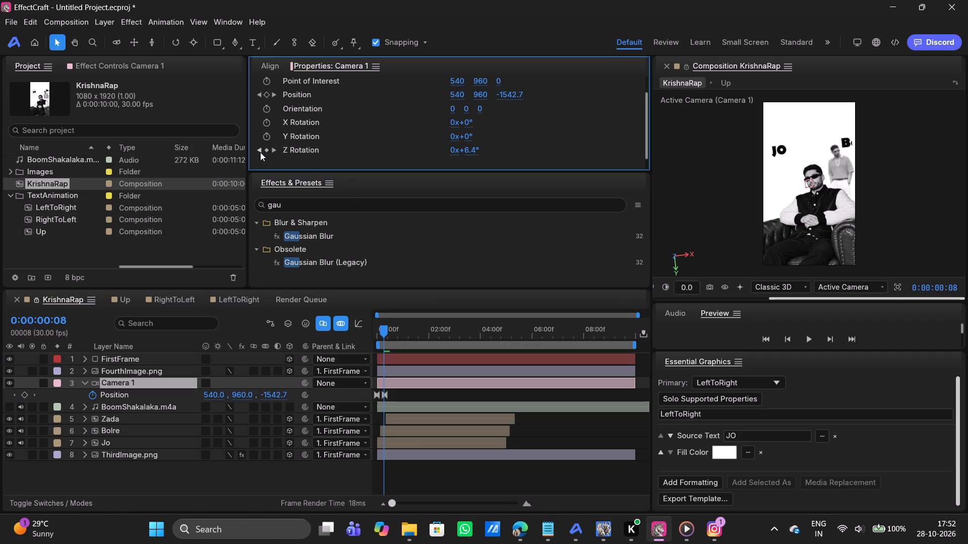
left_click(260, 152)
left_click(273, 150)
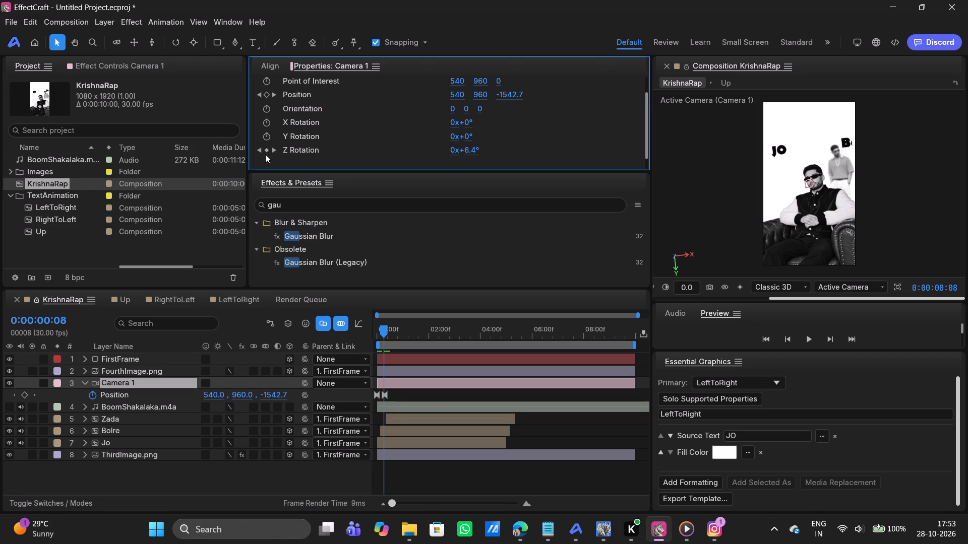
left_click(266, 153)
left_click(259, 149)
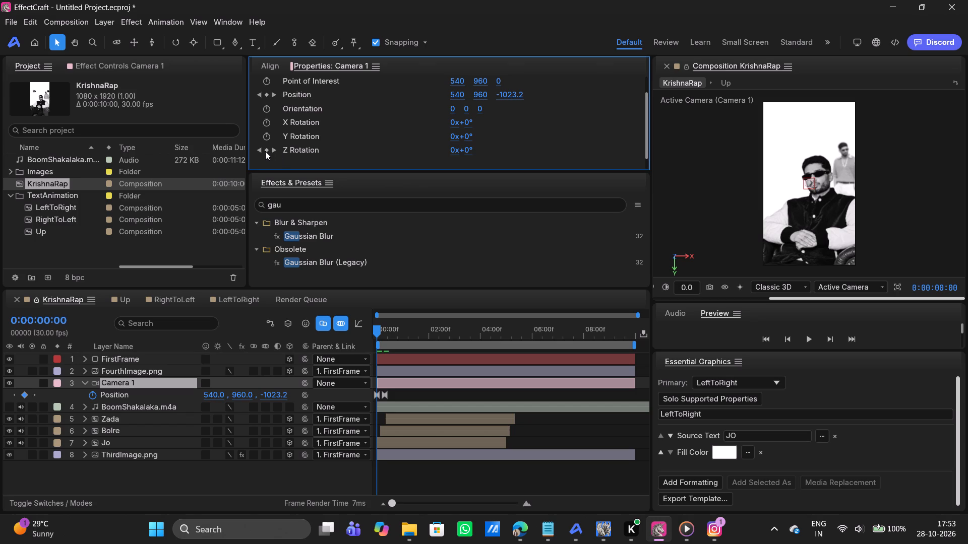
left_click(265, 151)
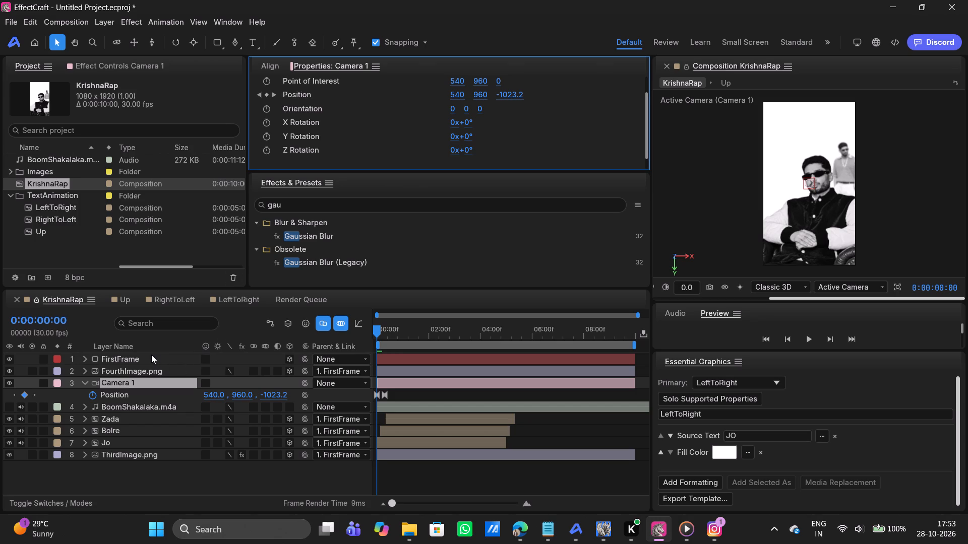
Set the FirstFrame null's Rotation to 1.2° with the playhead at its second Position keyframe, 0:00:00:09.
left_click(151, 355)
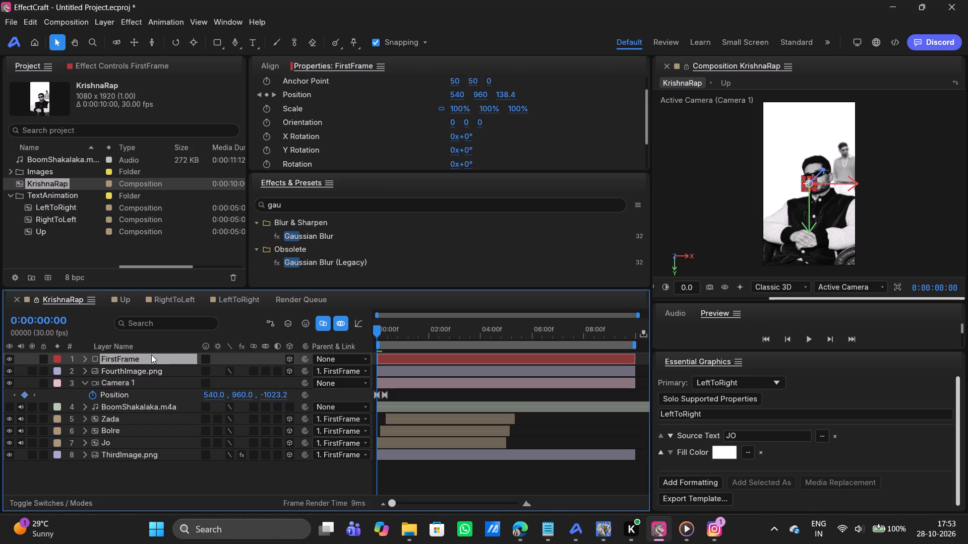
type("uu")
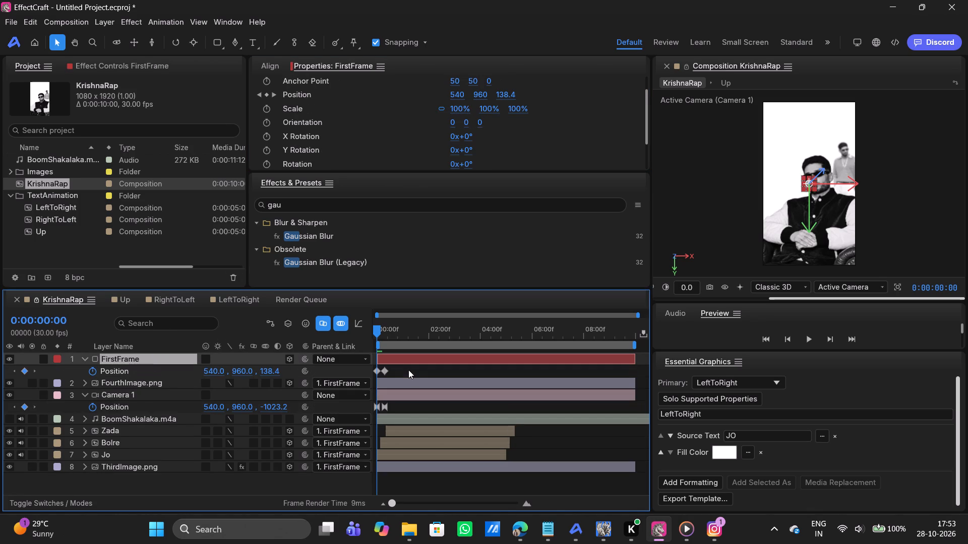
left_click(275, 95)
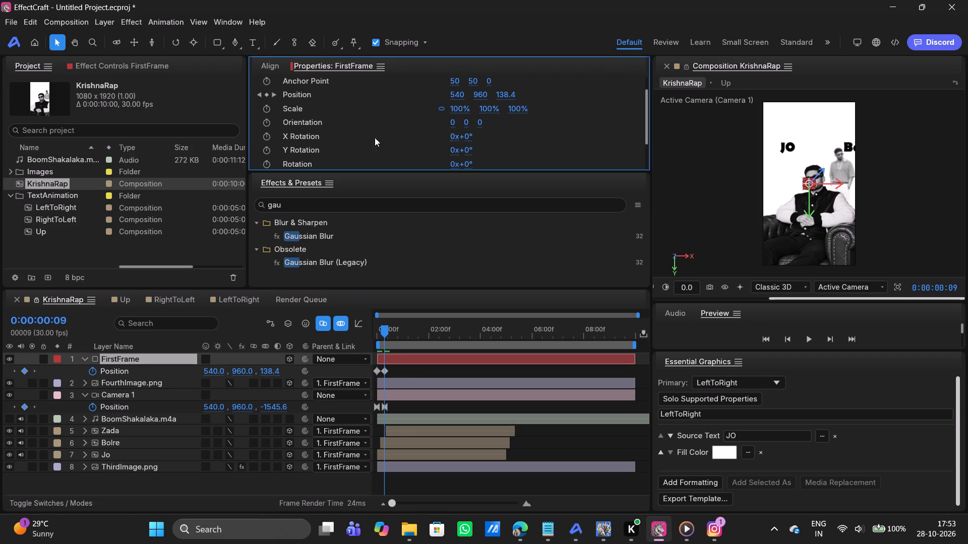
scroll(452, 142, "down", 1)
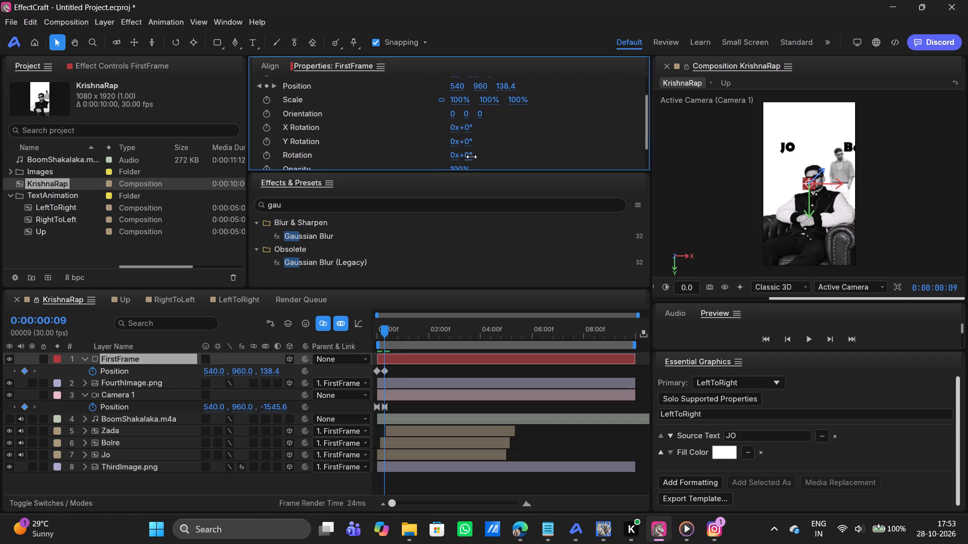
left_click(471, 157)
left_click_drag(470, 157, 478, 155)
left_click_drag(600, 114, 668, 209)
left_click_drag(668, 209, 635, 334)
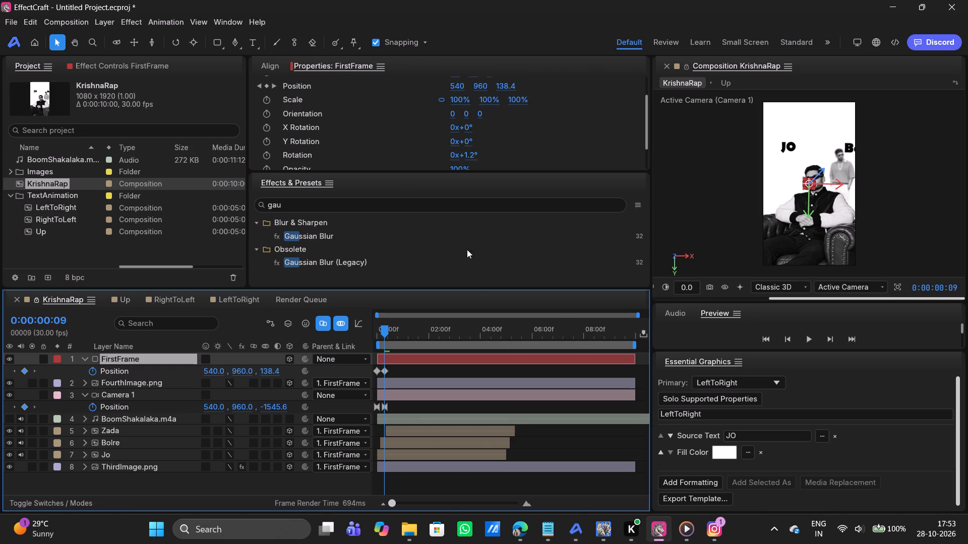
left_click(471, 154)
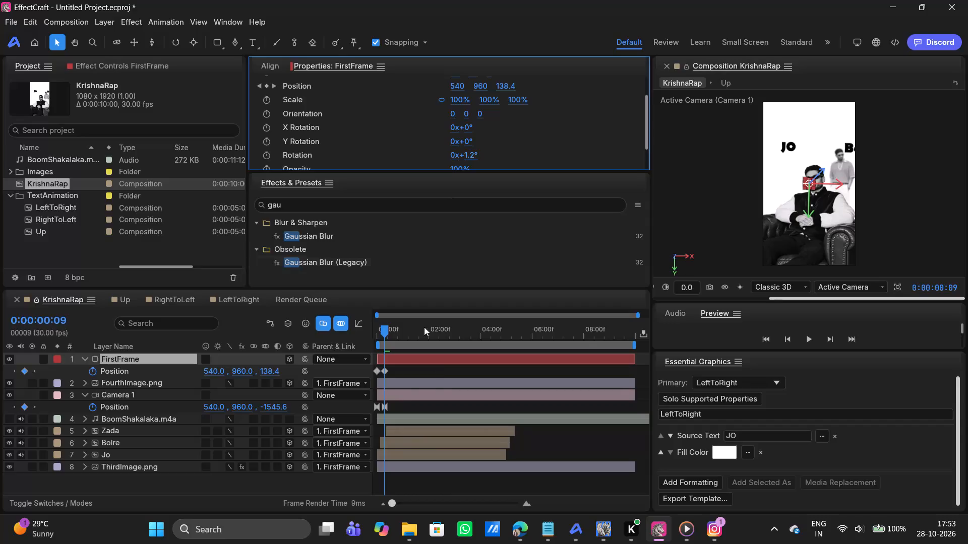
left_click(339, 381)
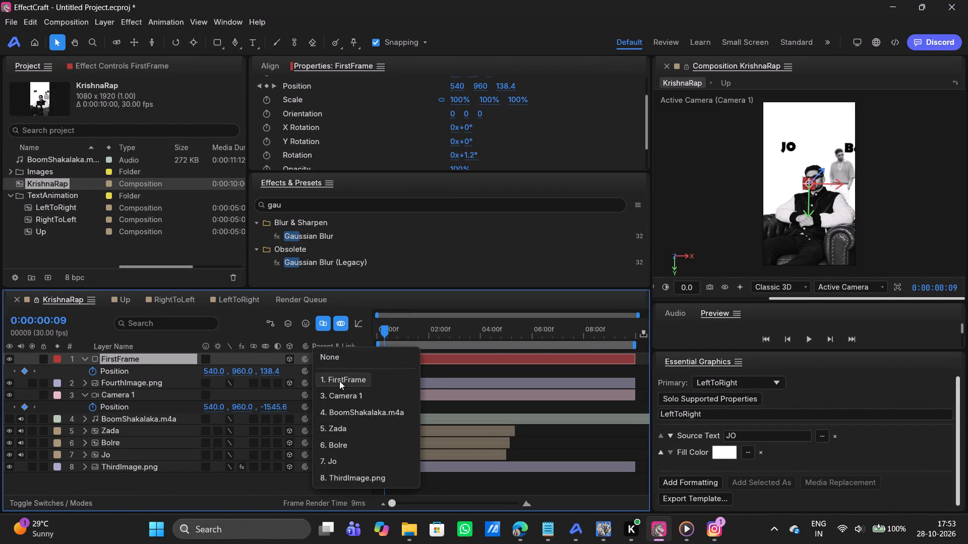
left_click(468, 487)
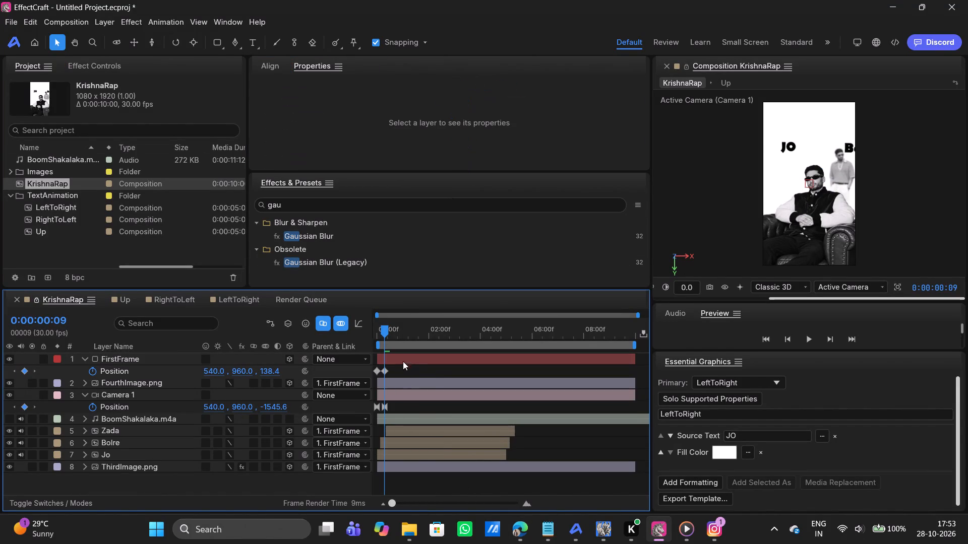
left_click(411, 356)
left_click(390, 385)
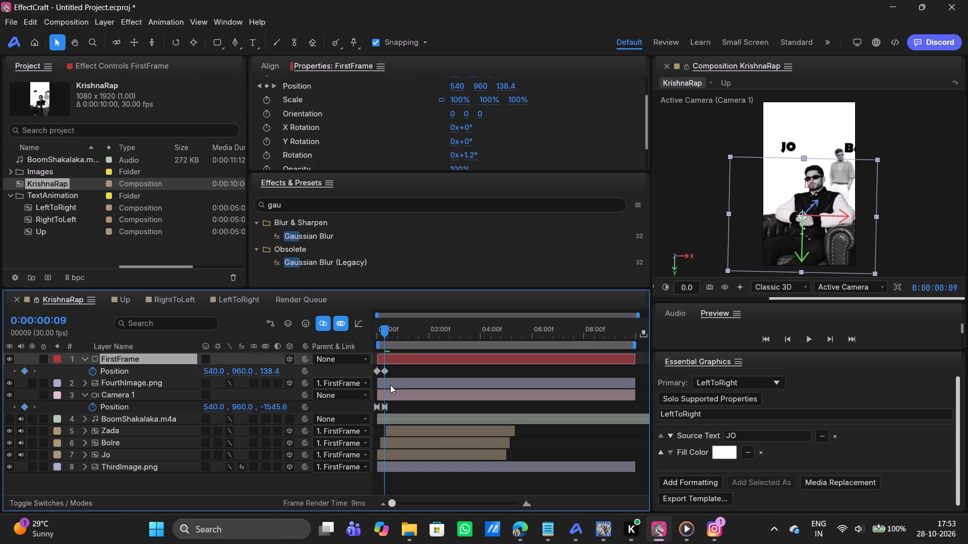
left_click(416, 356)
Bring the playhead back to 0:00:00:00 and mute the BoomShakalaka.m4a audio layer.
left_click_drag(385, 328, 321, 326)
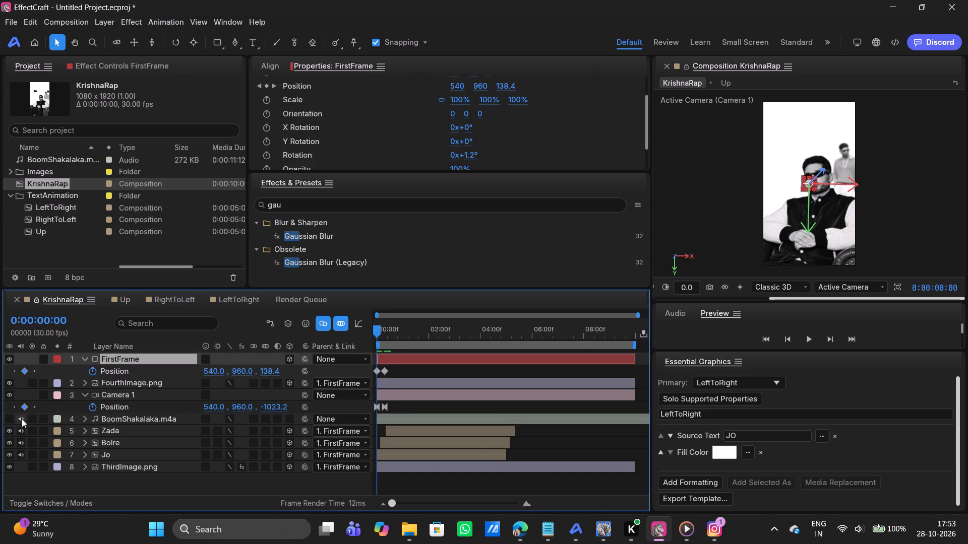
left_click(23, 420)
Start Rotation keyframing on the FirstFrame null with a keyframe at 0:00:00:00.
left_click_drag(399, 368, 360, 375)
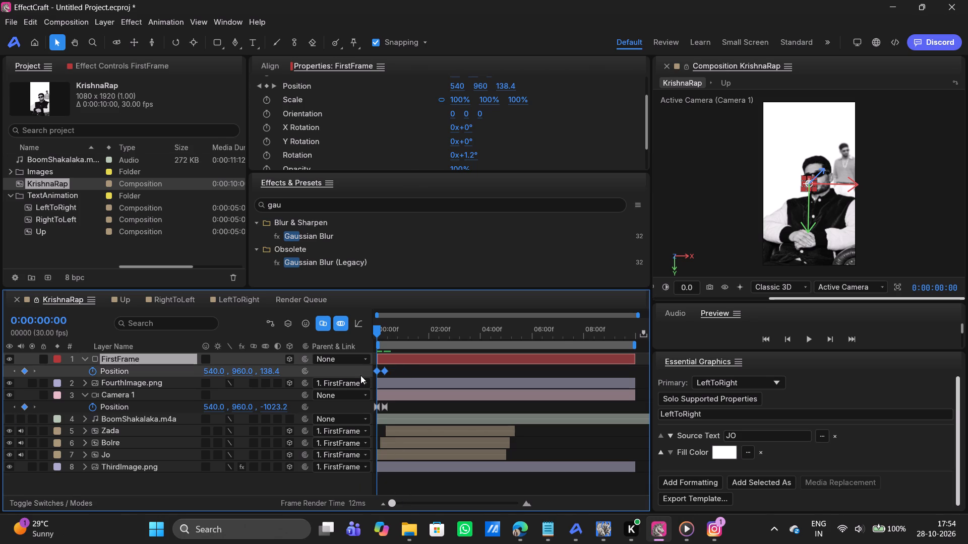
left_click(412, 367)
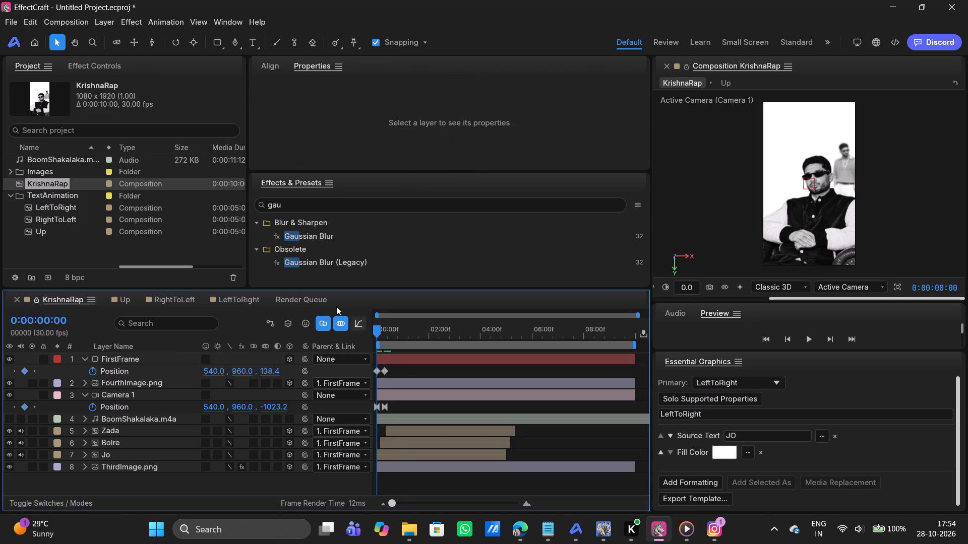
left_click(399, 356)
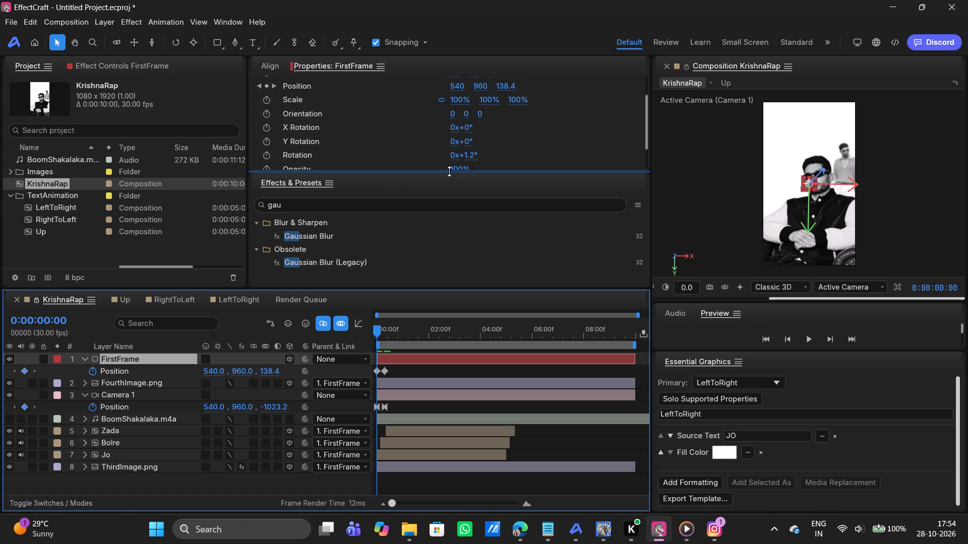
left_click(266, 155)
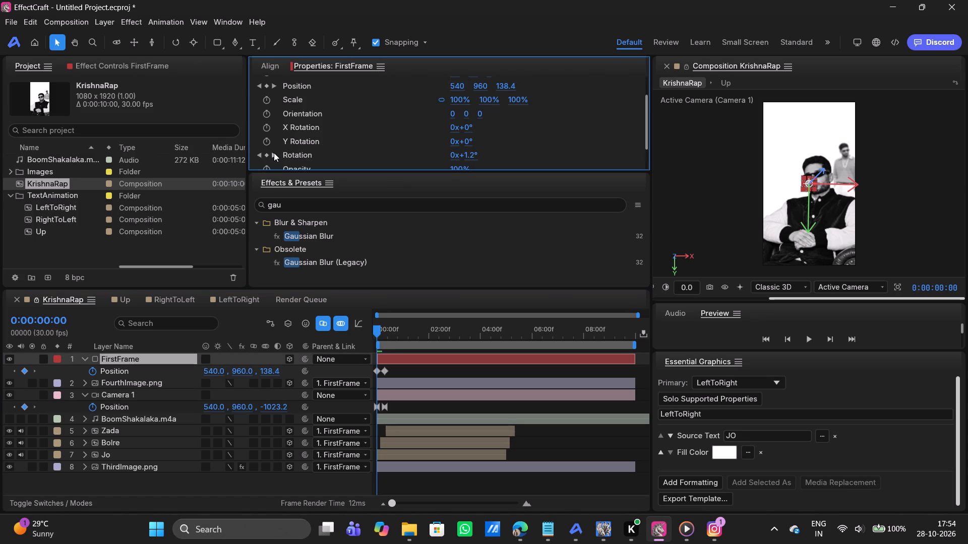
Keyframe the FirstFrame null's Rotation at 0° at its second Position keyframe, 0:00:00:09.
left_click(273, 88)
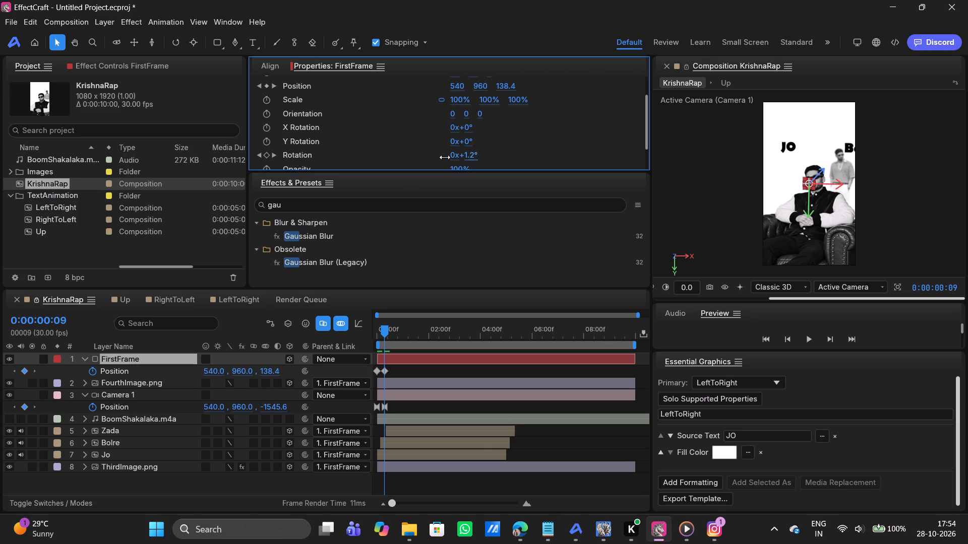
double_click(476, 157)
key("backslash")
key("BackSpace")
key("BackSpace")
key("BackSpace")
key("BackSpace")
key("0")
key("Return")
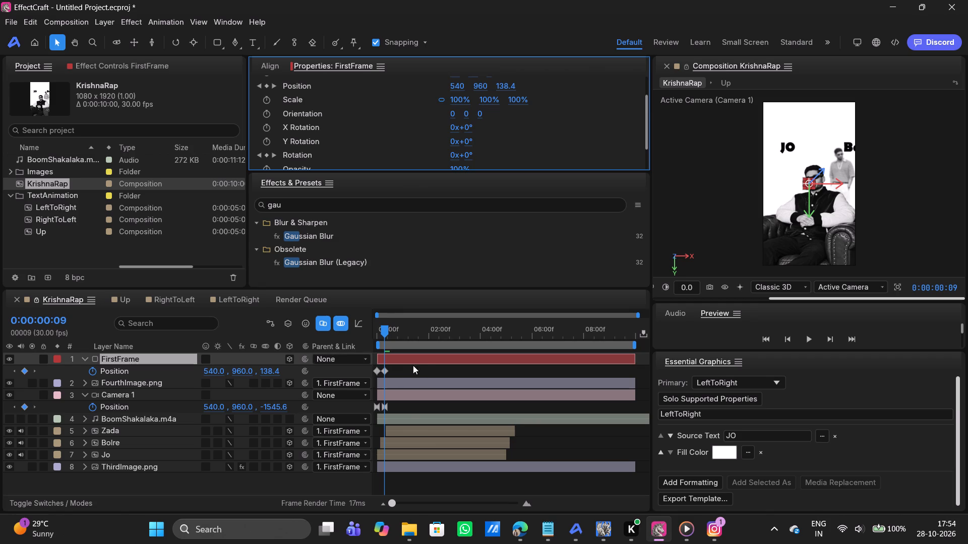
Apply Easy Ease to both of the FirstFrame null's Position keyframes and check their speed graph.
left_click_drag(405, 369, 336, 378)
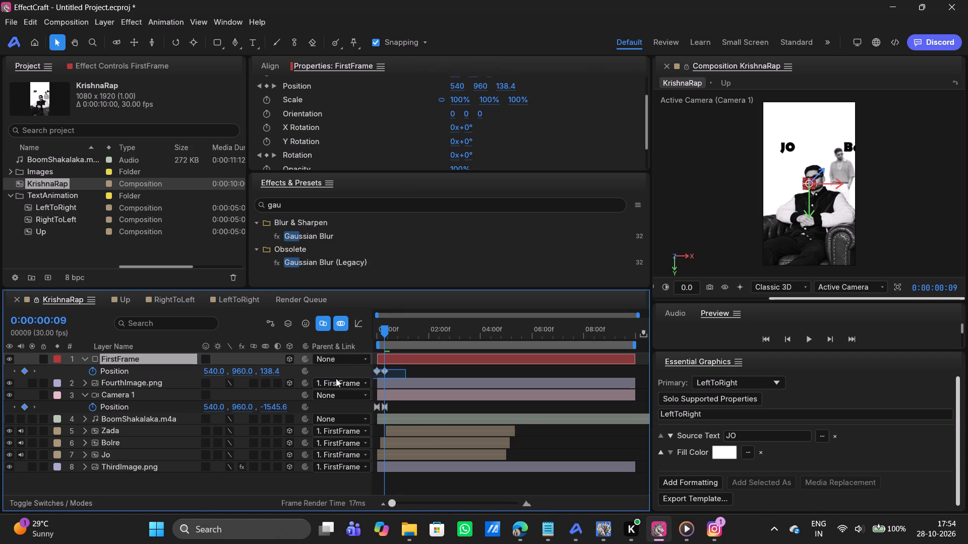
left_click_drag(336, 378, 334, 375)
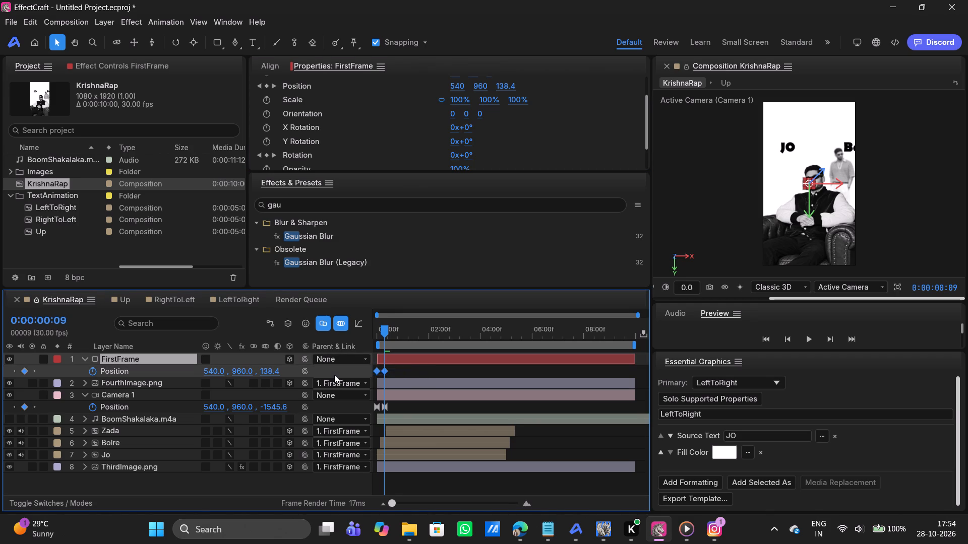
key("F9")
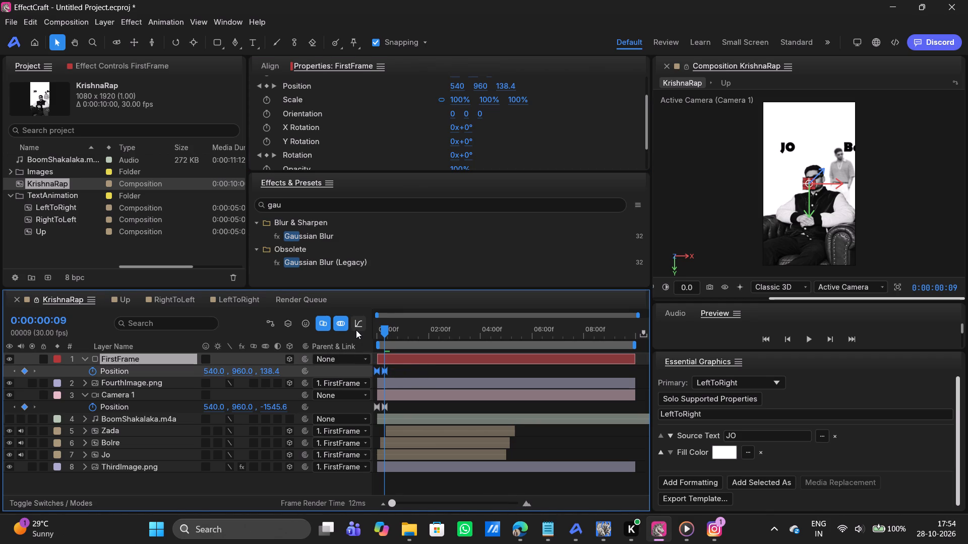
left_click(356, 329)
scroll(463, 445, "right", 1)
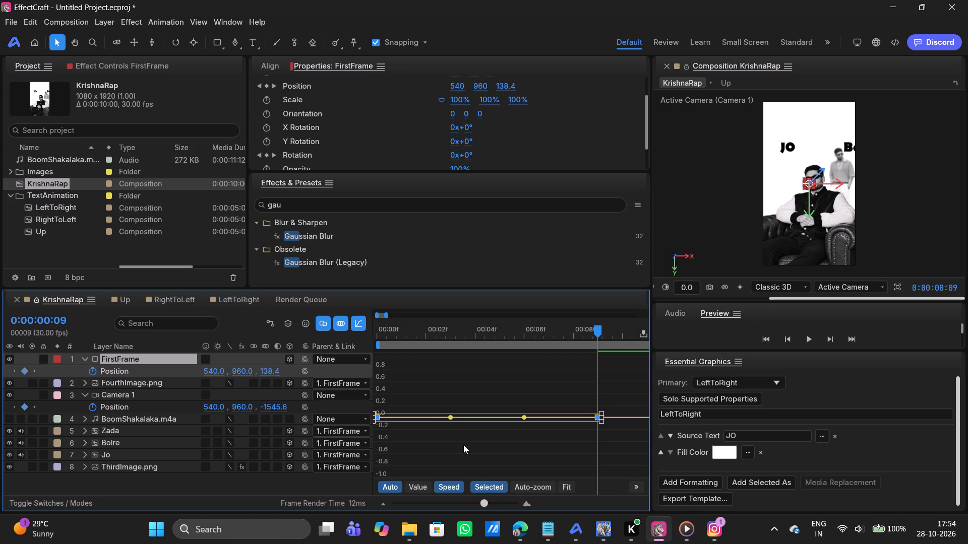
left_click(357, 326)
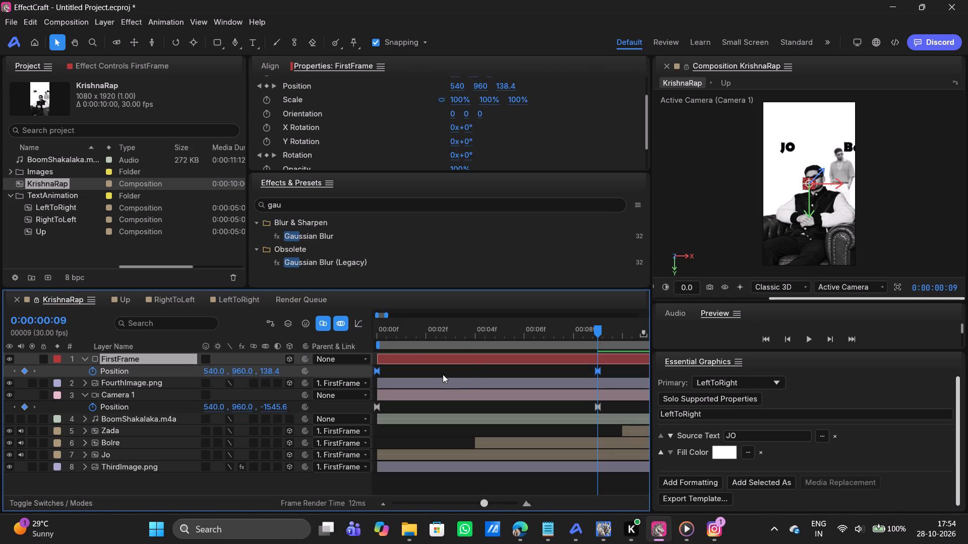
Set the FirstFrame null's Rotation to 0° at its first Rotation keyframe, 0:00:00:00, with its rotation properties shown in the timeline.
left_click(431, 361)
key("r")
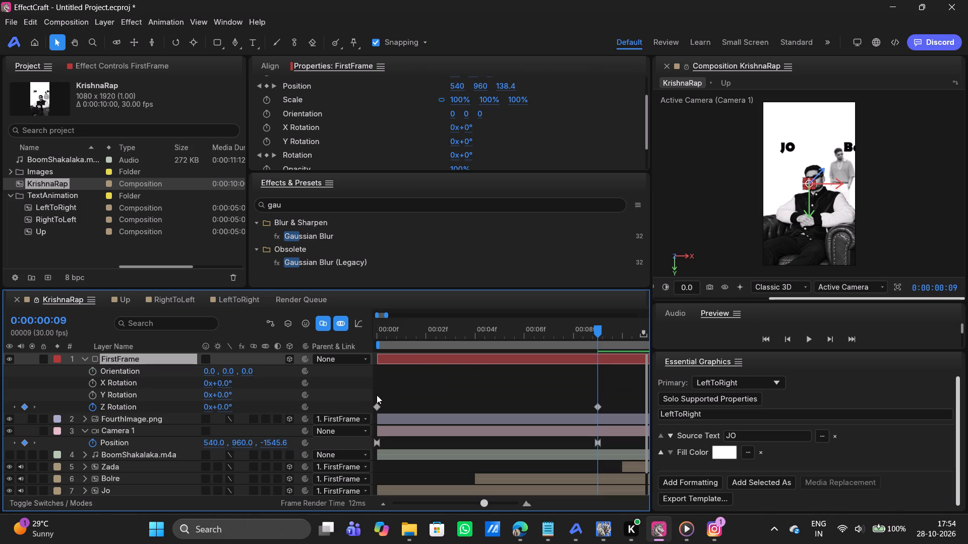
scroll(251, 392, "down", 1)
scroll(251, 392, "up", 1)
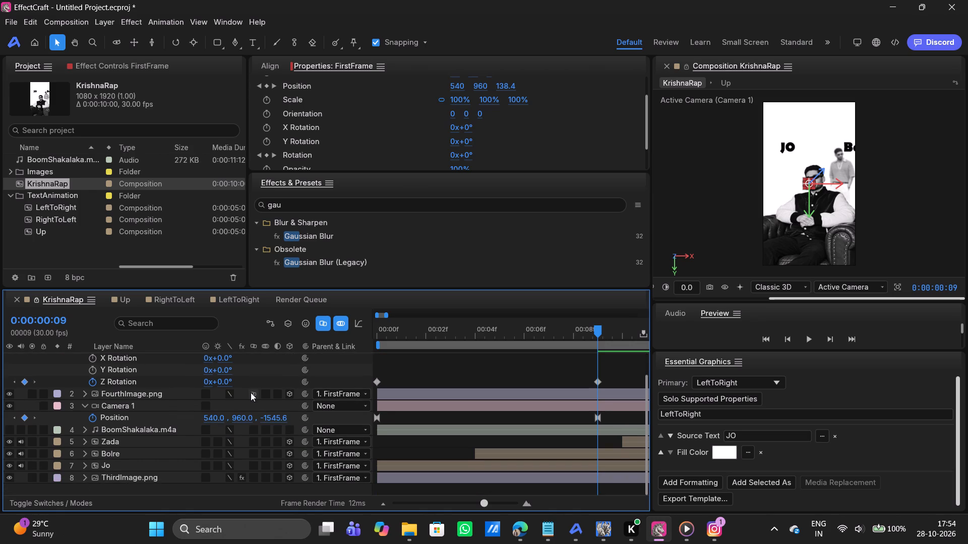
scroll(251, 392, "up", 1)
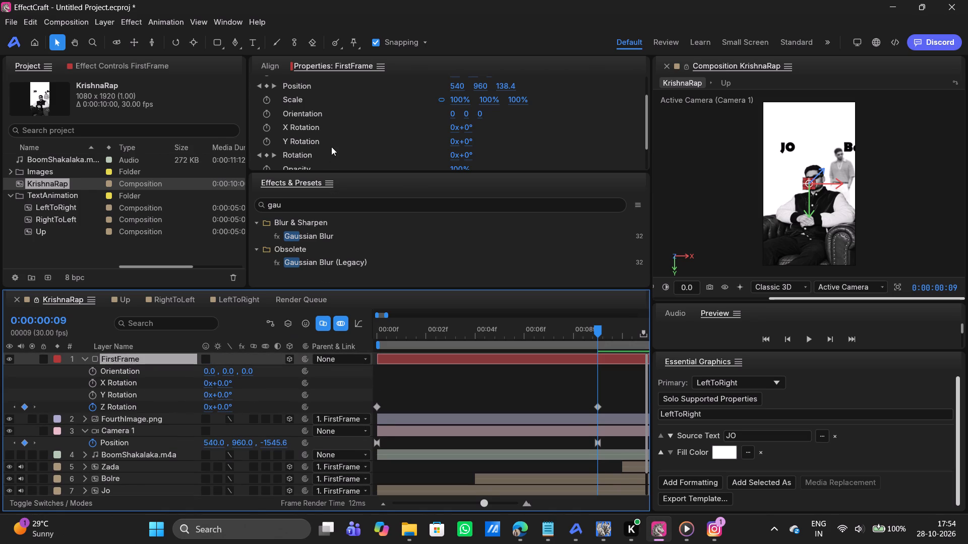
scroll(331, 147, "up", 1)
scroll(331, 147, "down", 1)
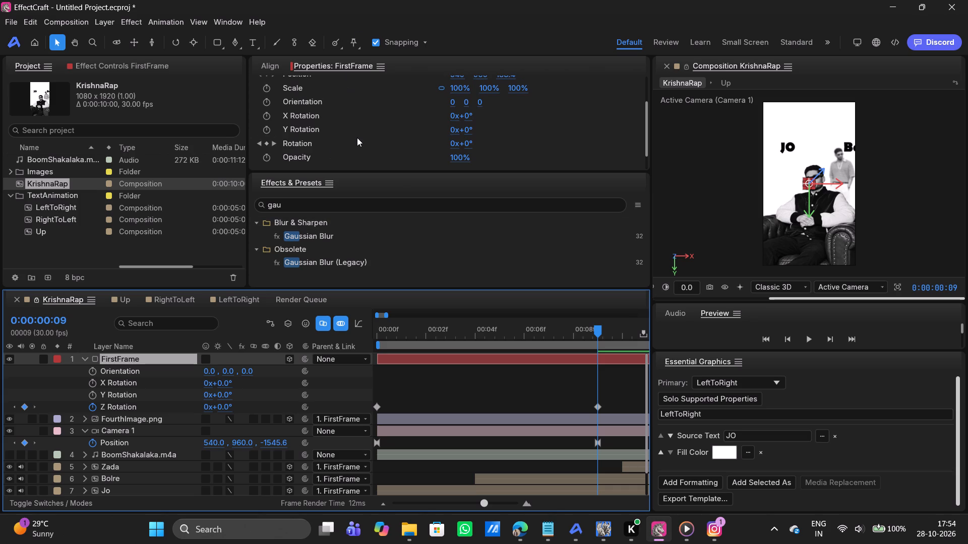
scroll(357, 138, "up", 2)
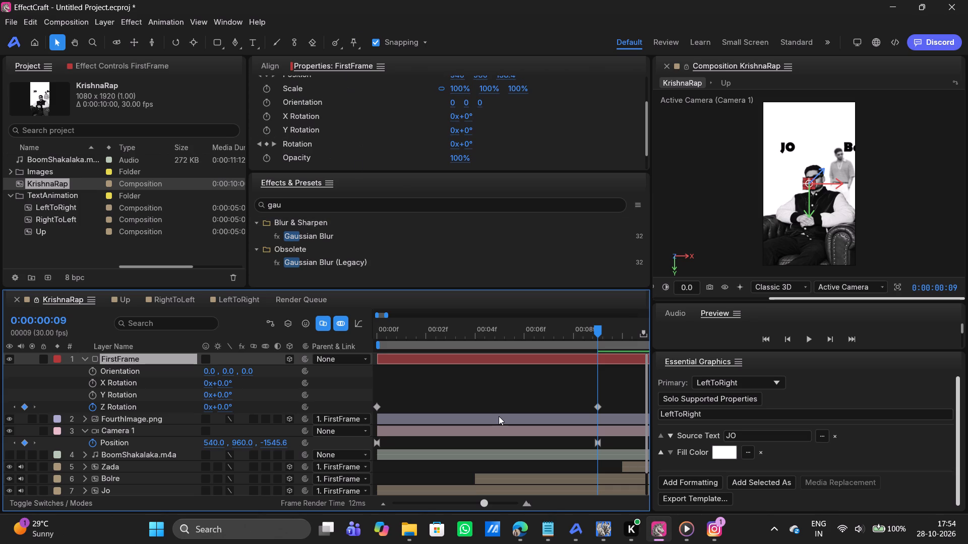
scroll(499, 416, "up", 1)
left_click(260, 146)
double_click(471, 146)
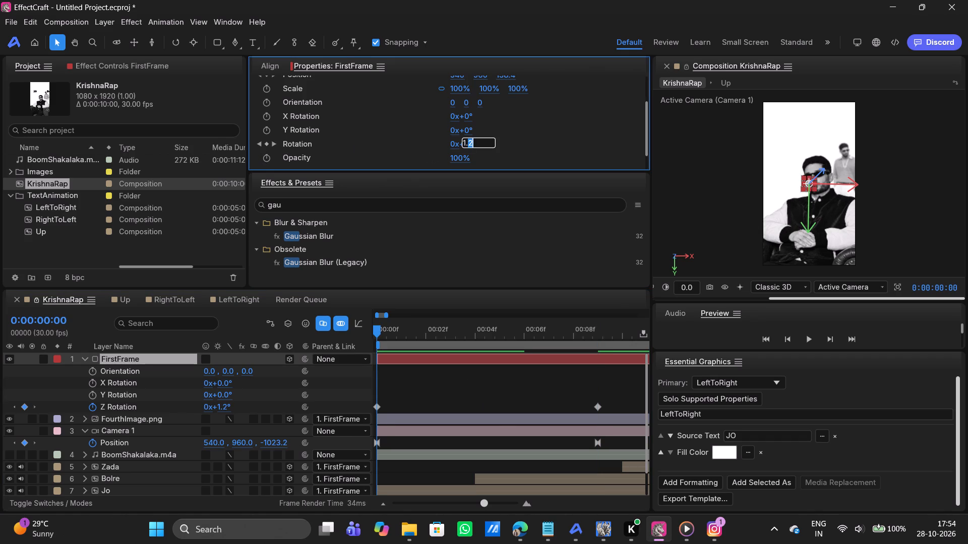
key("BackSpace")
key("BackSpace")
key("BackSpace")
key("0")
key("Return")
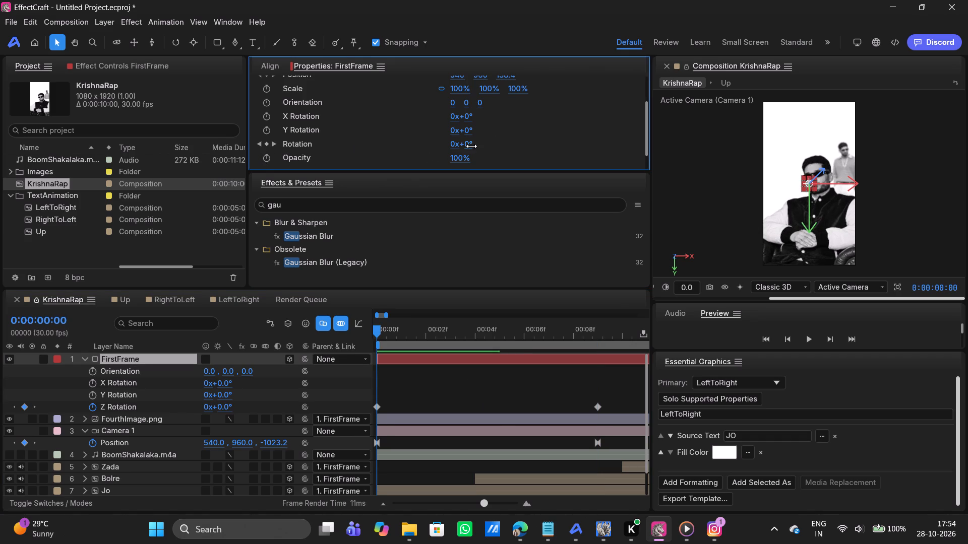
Adjust the FirstFrame null's Rotation at its 0:00:00:09 keyframe, trying 12° first and settling on -6.8°.
left_click(273, 143)
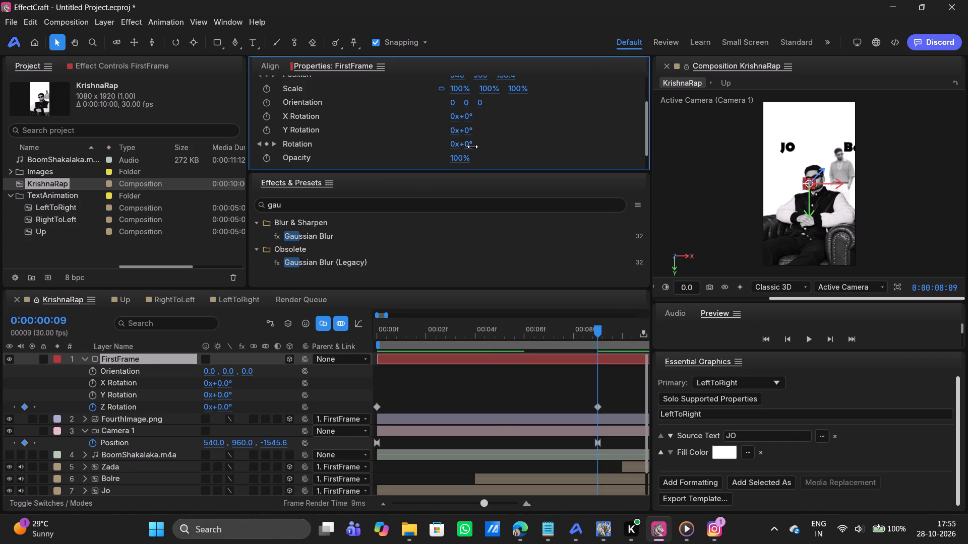
double_click(470, 146)
key("BackSpace")
type("12")
key("Return")
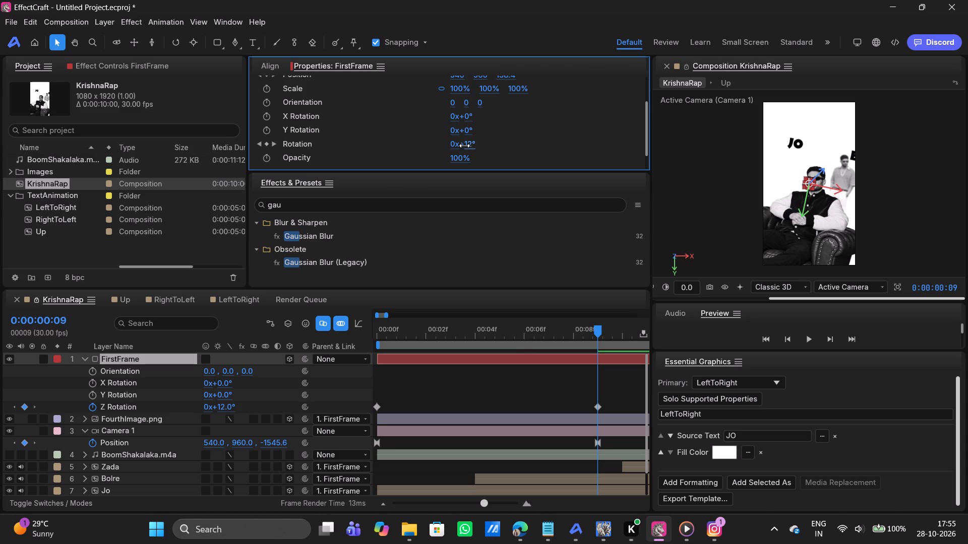
left_click_drag(470, 146, 455, 146)
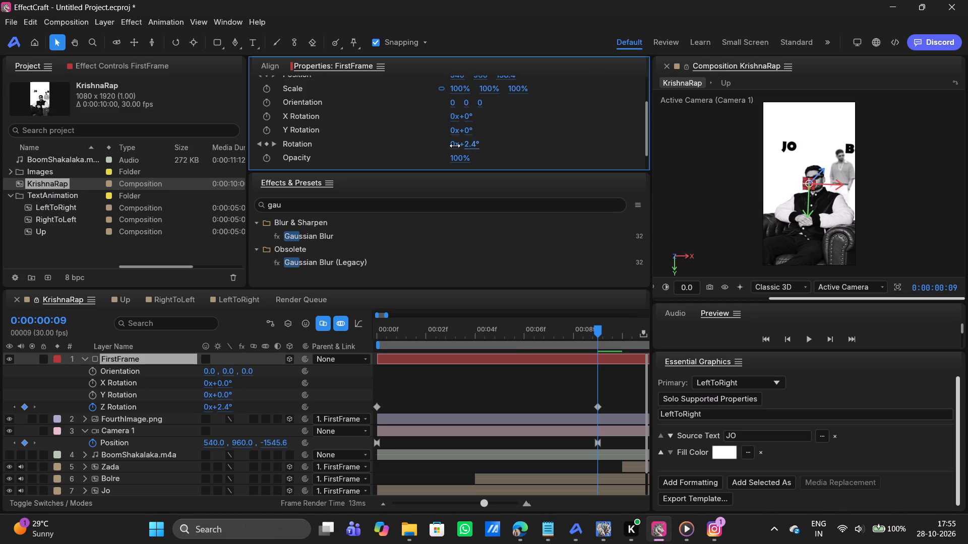
left_click_drag(455, 146, 456, 147)
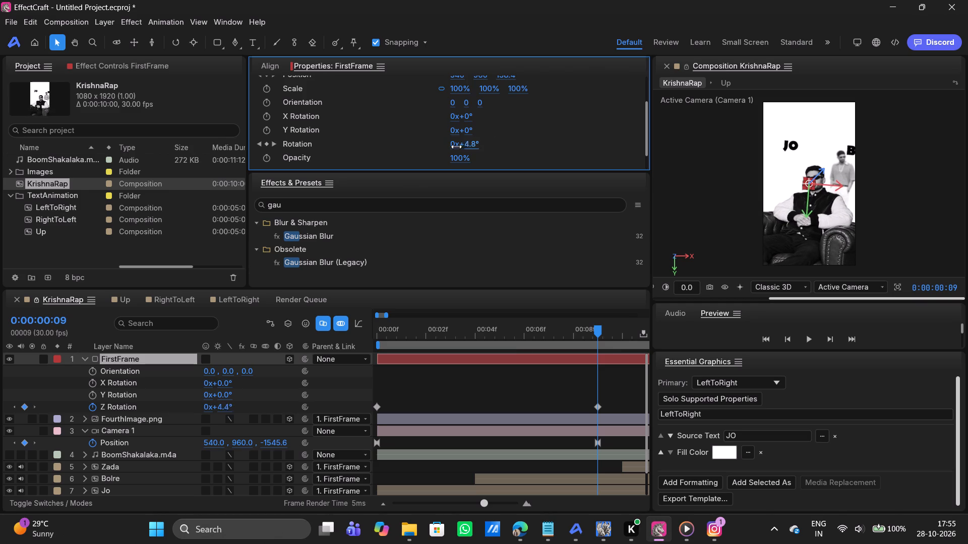
left_click_drag(456, 147, 437, 146)
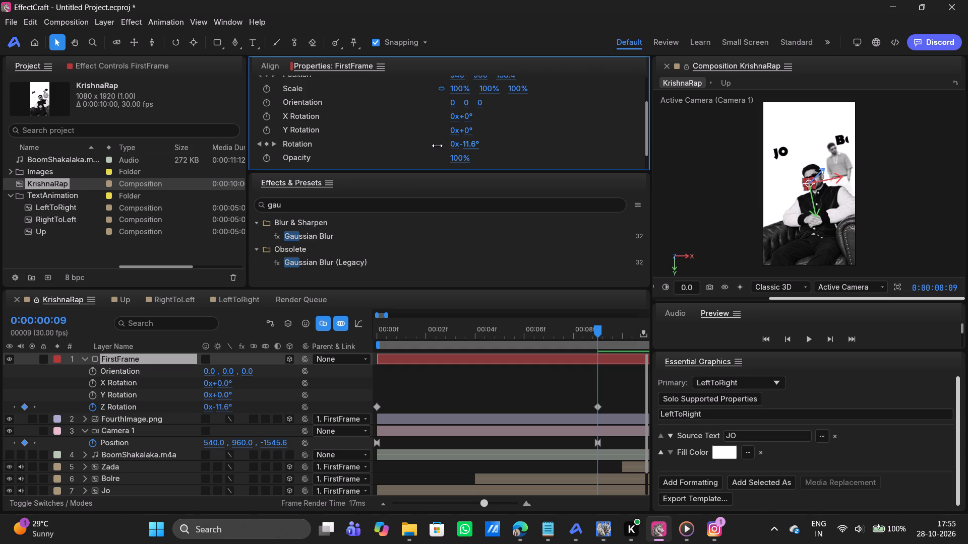
left_click_drag(437, 146, 437, 146)
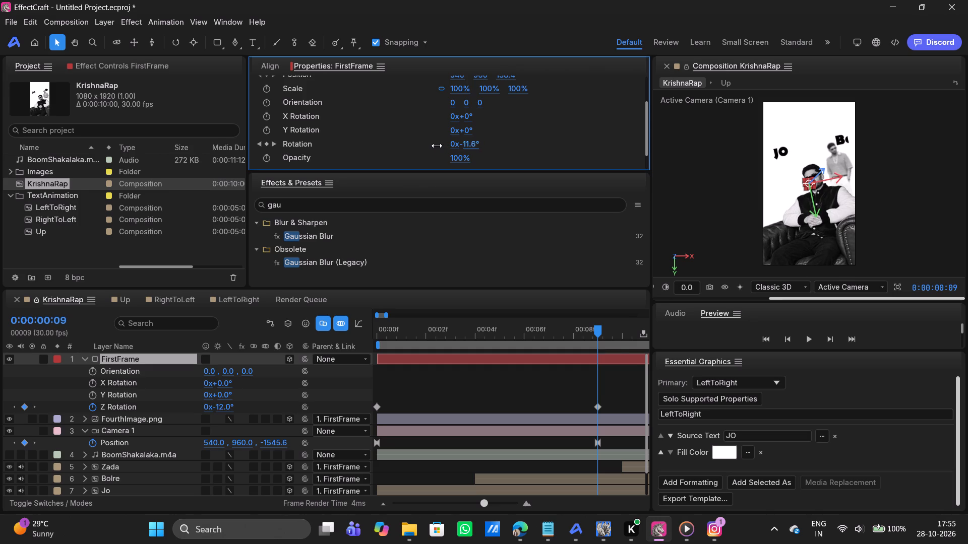
left_click_drag(437, 146, 453, 146)
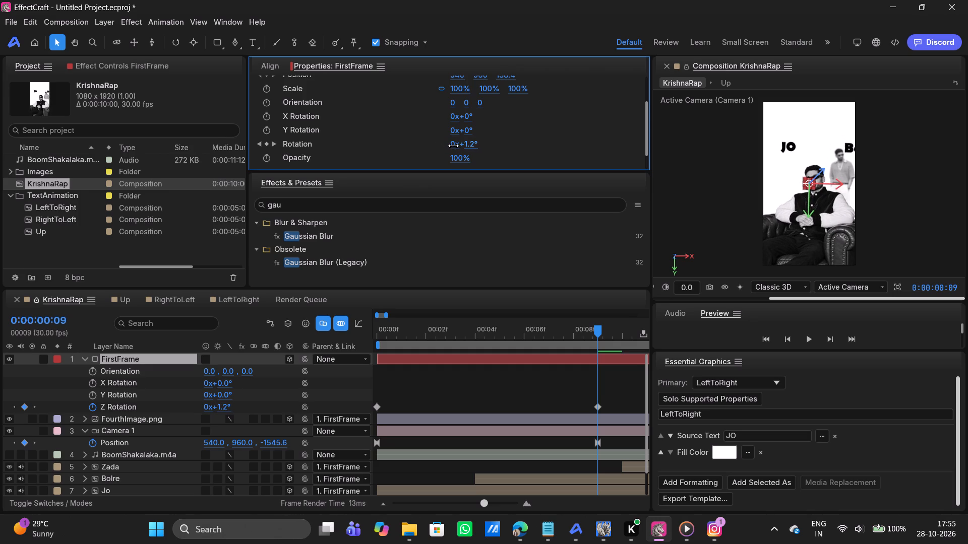
left_click_drag(453, 146, 456, 145)
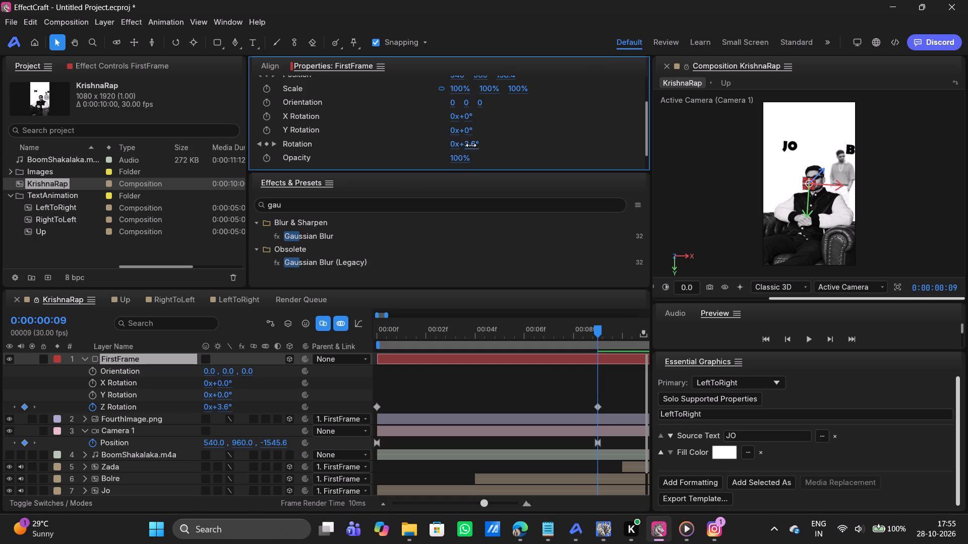
left_click_drag(472, 145, 459, 147)
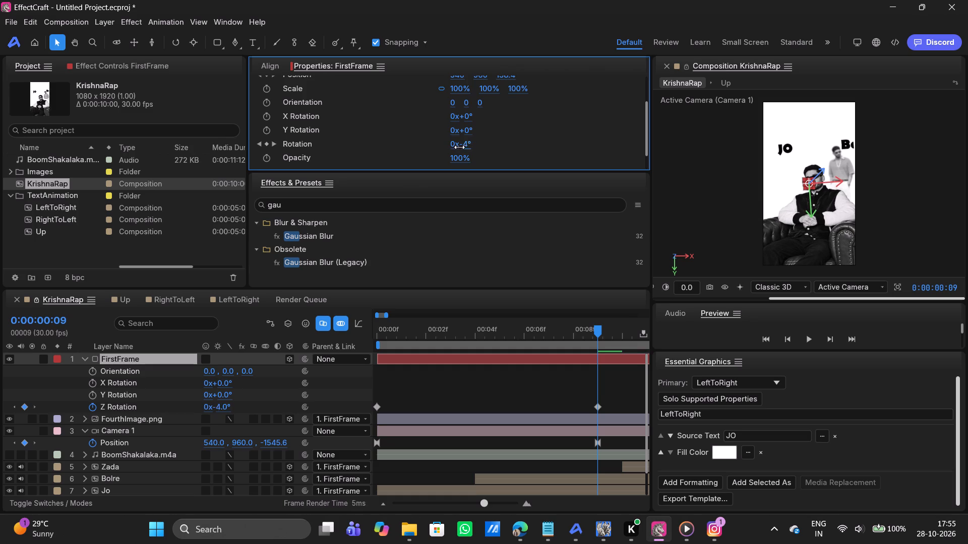
left_click_drag(459, 147, 456, 146)
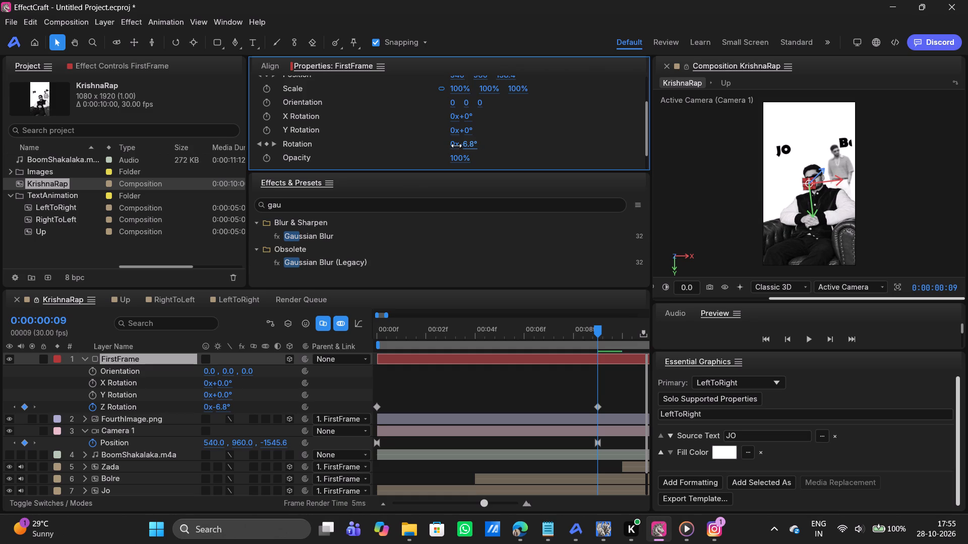
left_click_drag(456, 146, 456, 145)
Apply Easy Ease to both of the FirstFrame null's Z Rotation keyframes and check their value graph.
left_click_drag(618, 373, 351, 413)
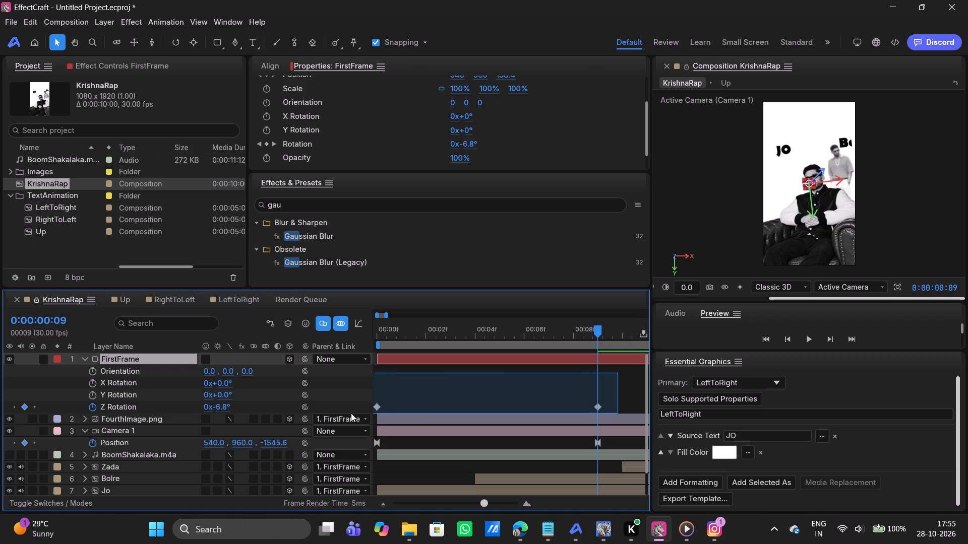
left_click_drag(351, 413, 351, 412)
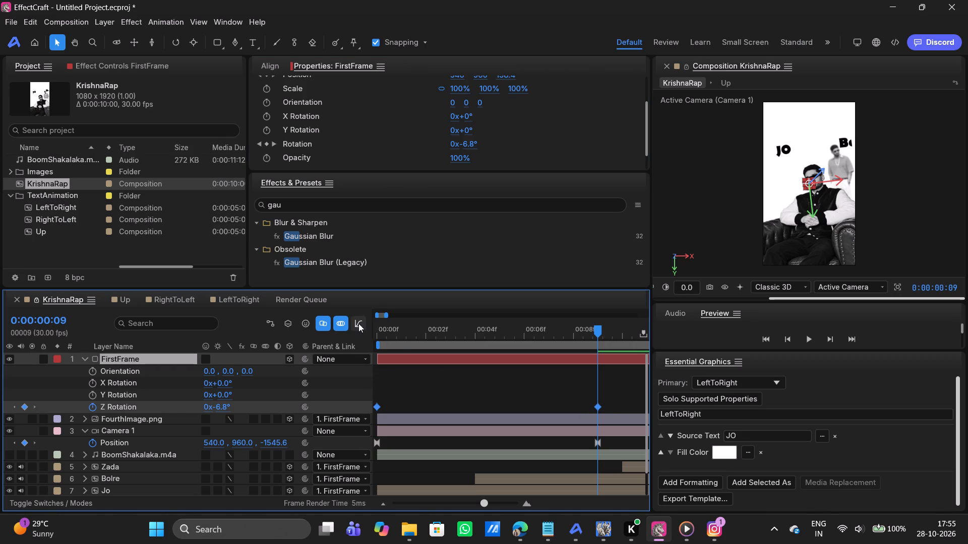
key("F9")
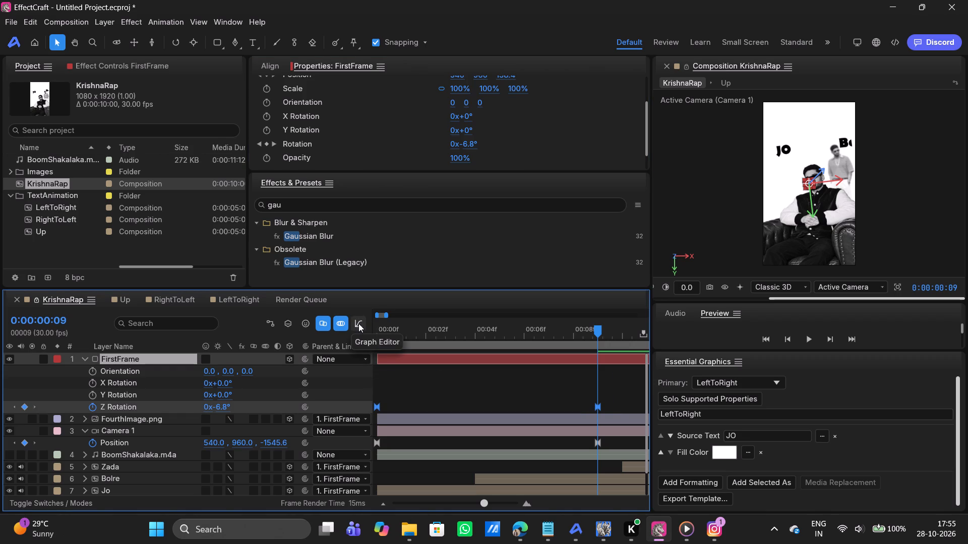
left_click(358, 323)
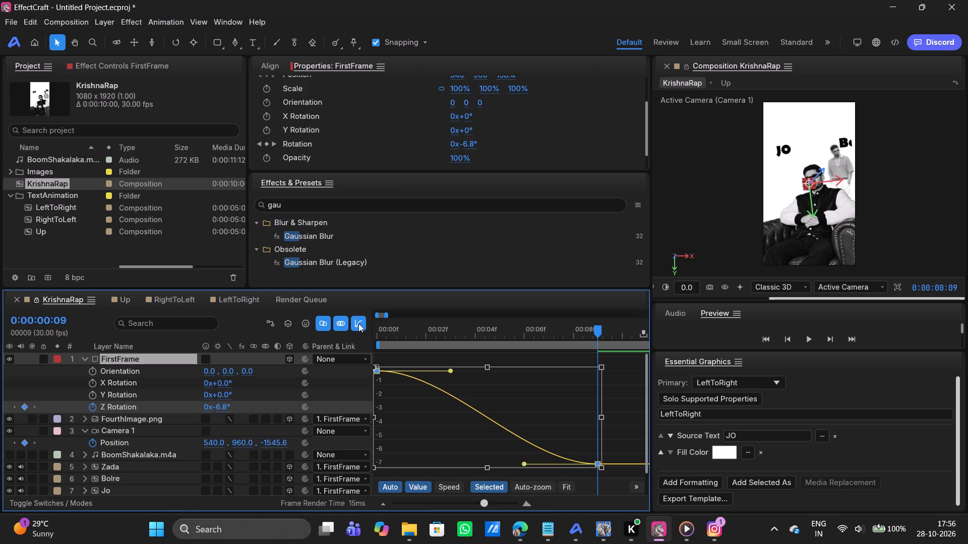
left_click(358, 323)
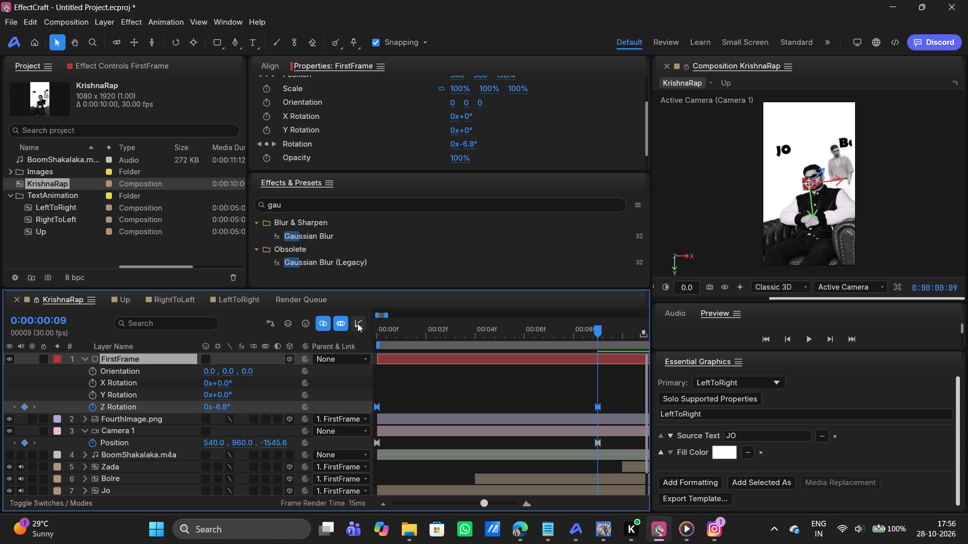
left_click(428, 381)
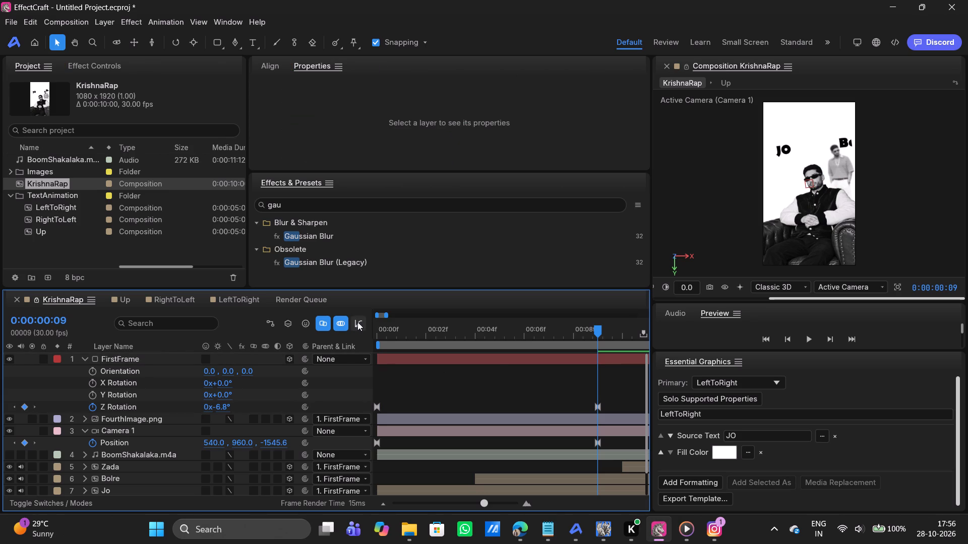
Extend the first Z Rotation keyframe's outgoing ease handle on FirstFrame's value graph almost to 0:00:00:09 for a slow start.
left_click(431, 356)
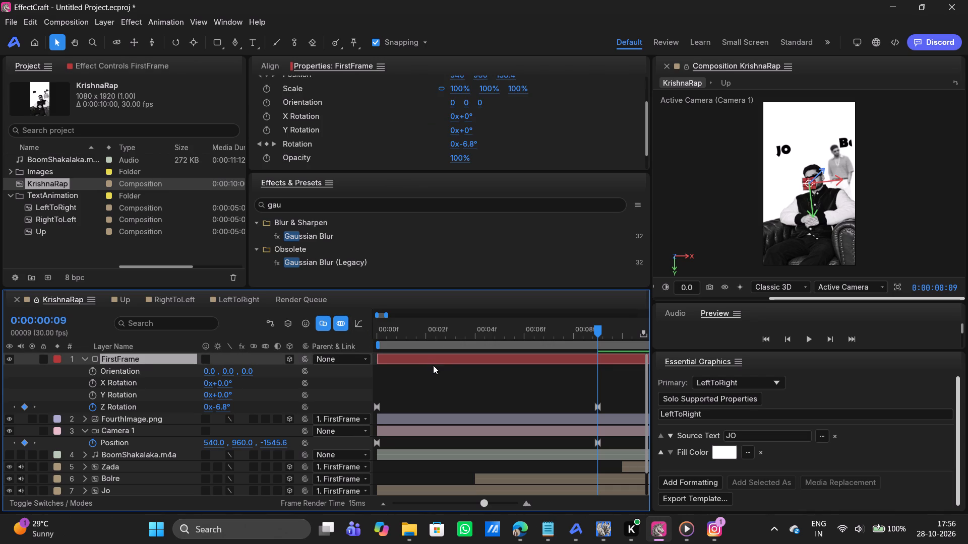
key("u")
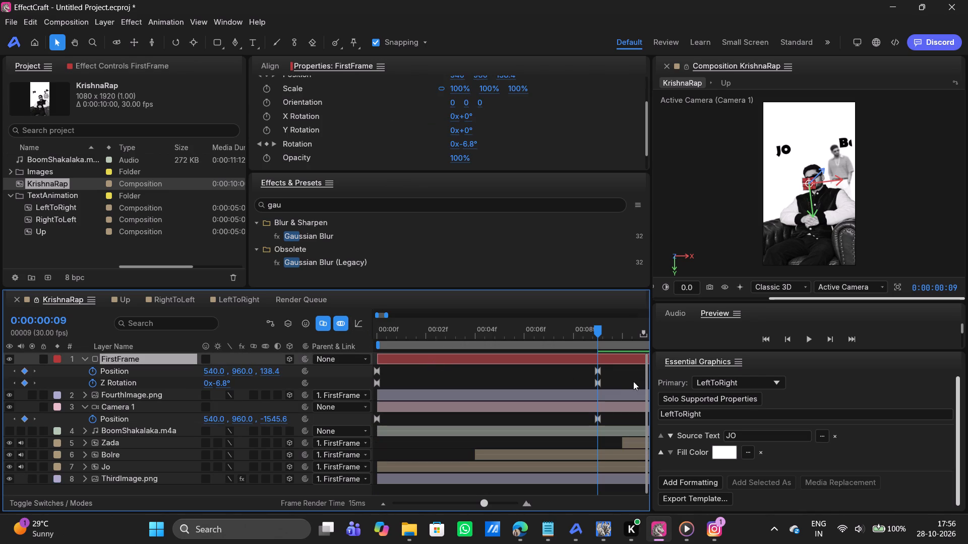
left_click_drag(624, 383, 358, 368)
left_click_drag(620, 377, 350, 387)
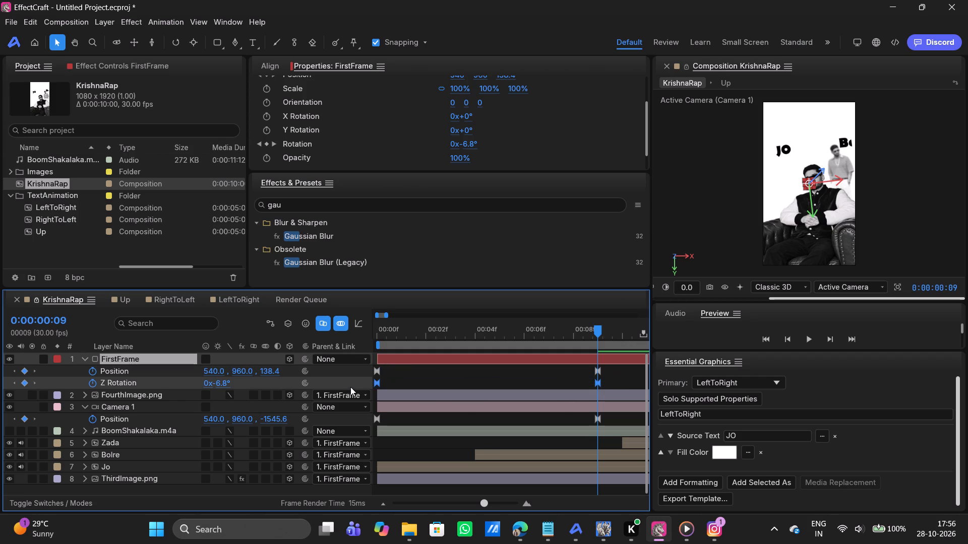
left_click(358, 326)
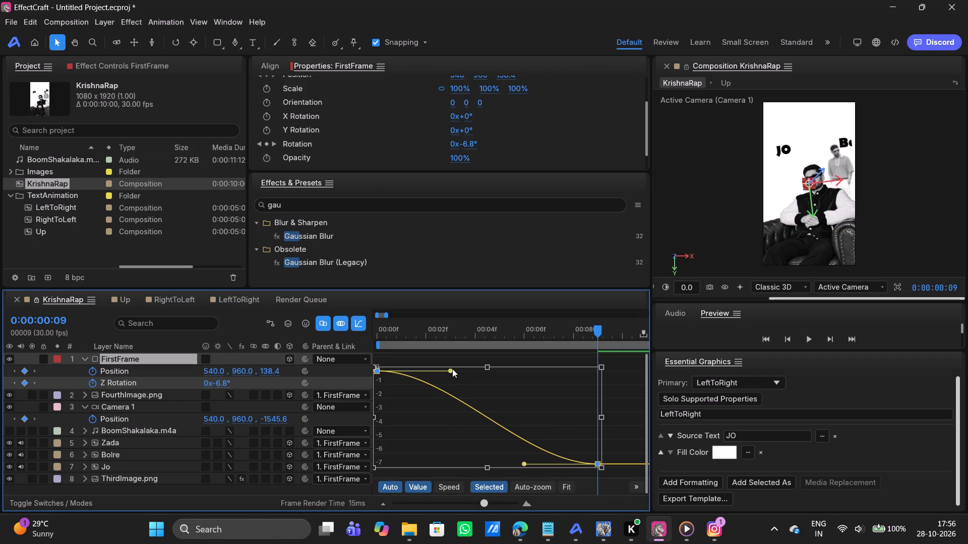
left_click_drag(450, 370, 527, 371)
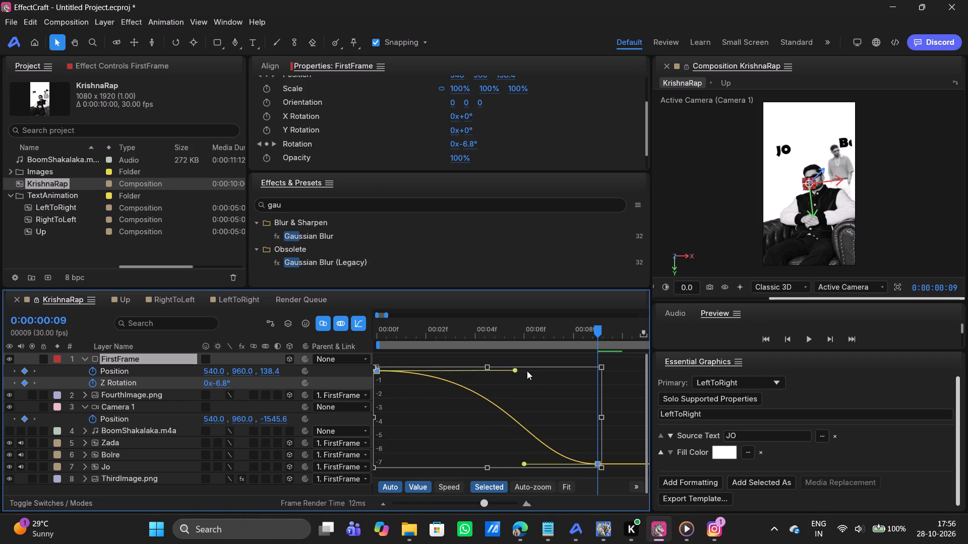
left_click_drag(527, 371, 577, 372)
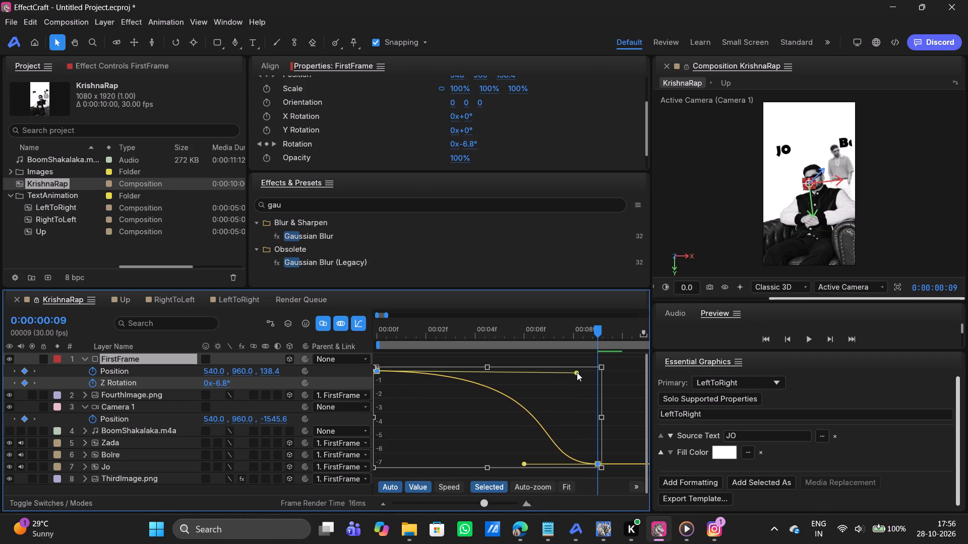
left_click_drag(577, 372, 591, 371)
left_click(591, 371)
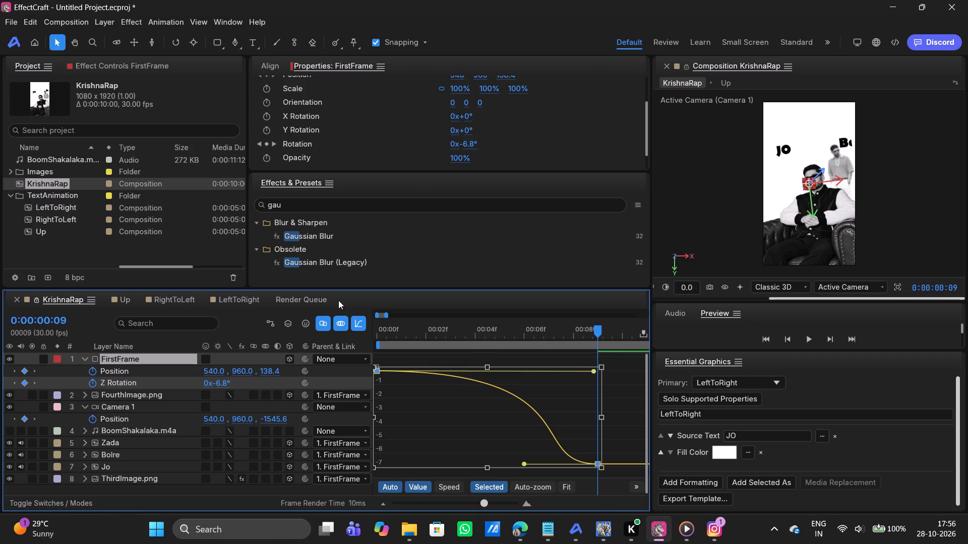
Return to the layer-bar timeline and preview KrishnaRap's opening second several times from 0:00:00:00 to judge the eased rotation.
left_click(359, 321)
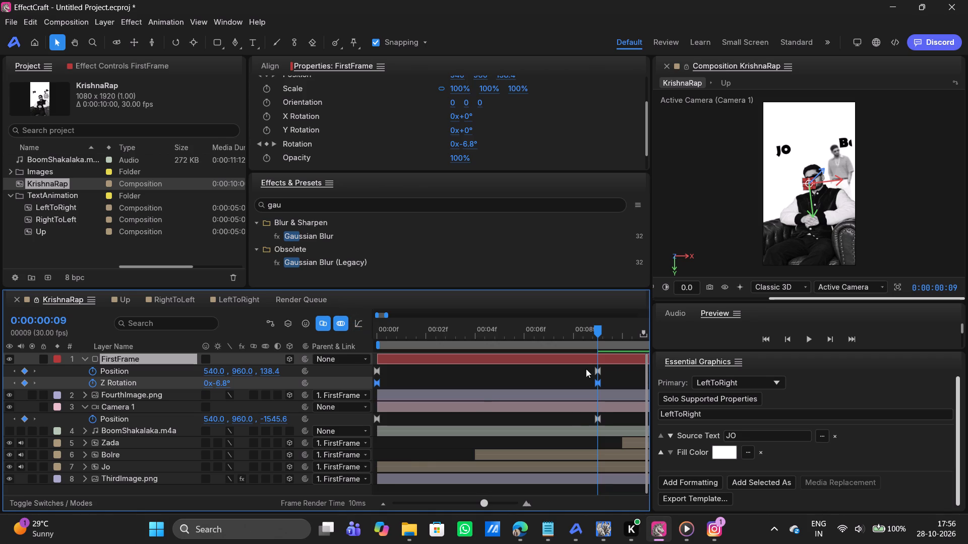
left_click_drag(485, 504, 293, 509)
left_click_drag(385, 331, 329, 331)
left_click(508, 380)
key("space")
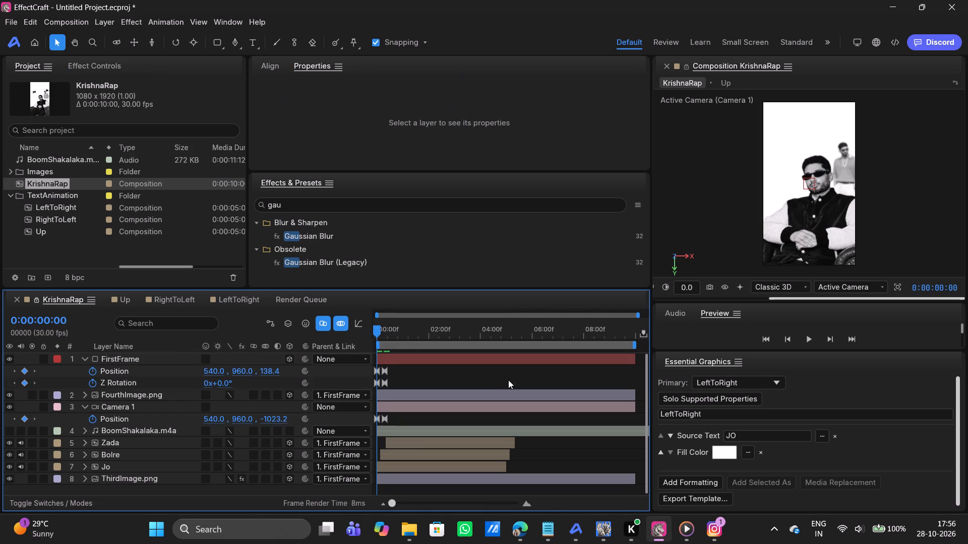
left_click_drag(409, 331, 333, 330)
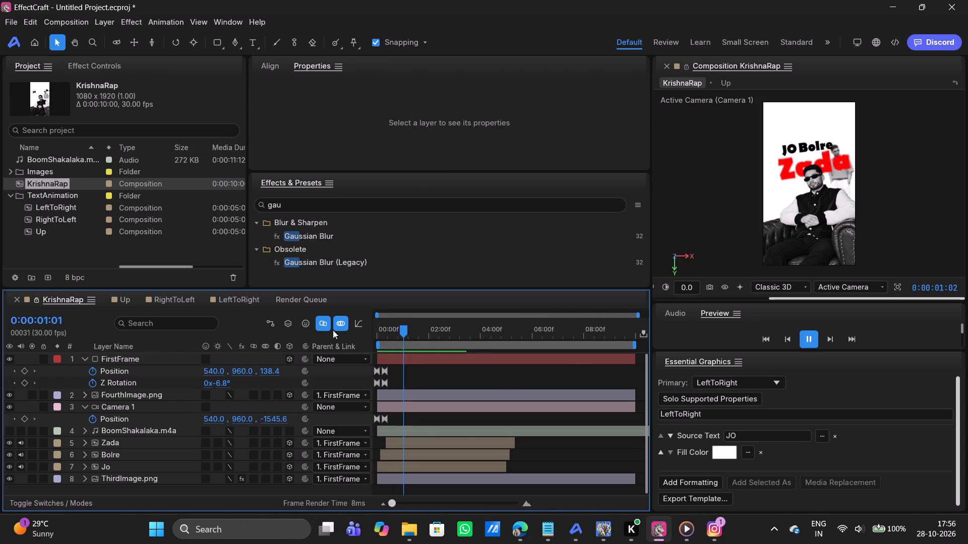
left_click_drag(333, 330, 317, 331)
key("space")
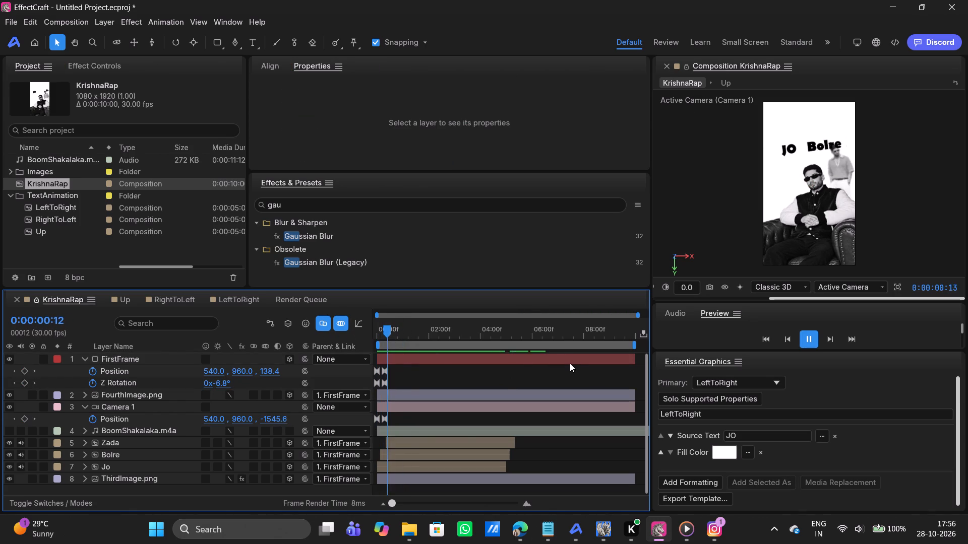
key("space")
left_click_drag(410, 330, 339, 331)
key("space")
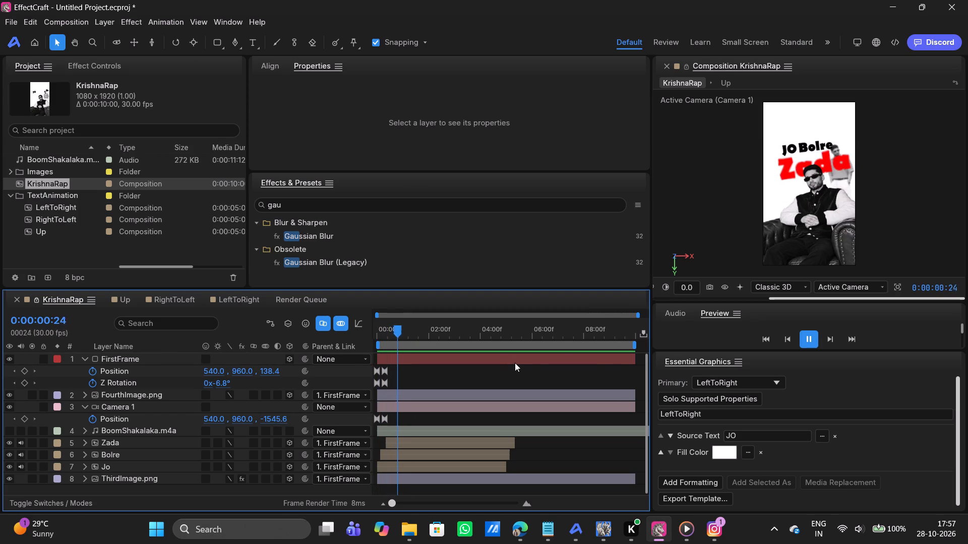
key("space")
left_click_drag(403, 329, 323, 327)
key("space")
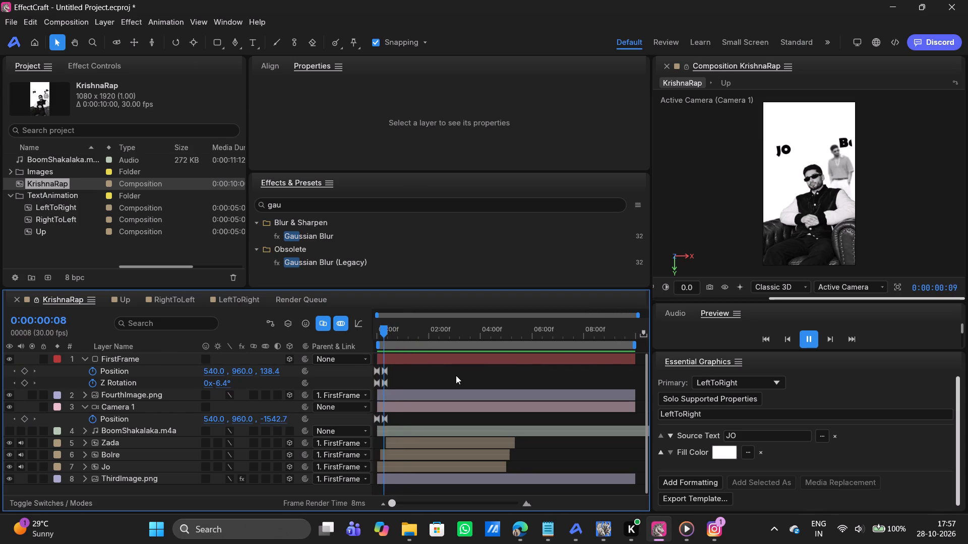
key("space")
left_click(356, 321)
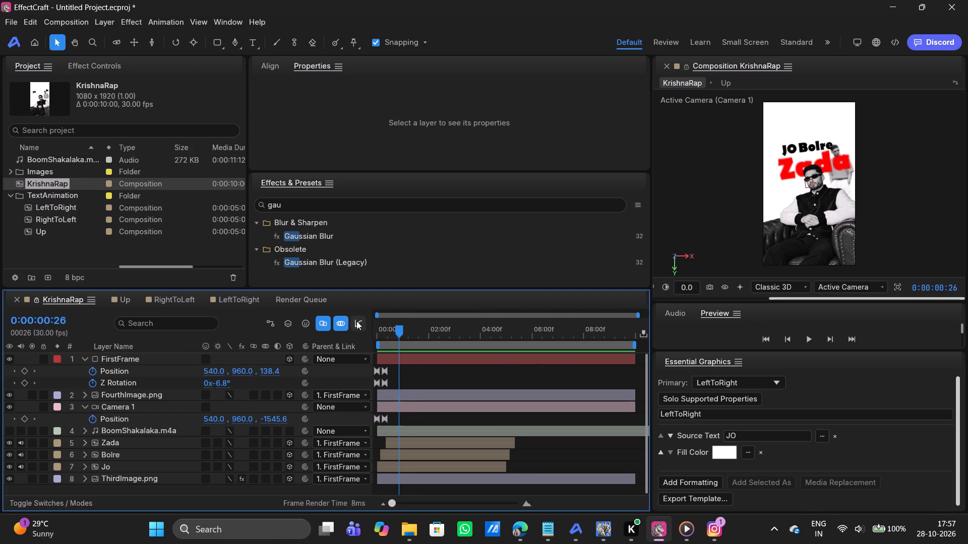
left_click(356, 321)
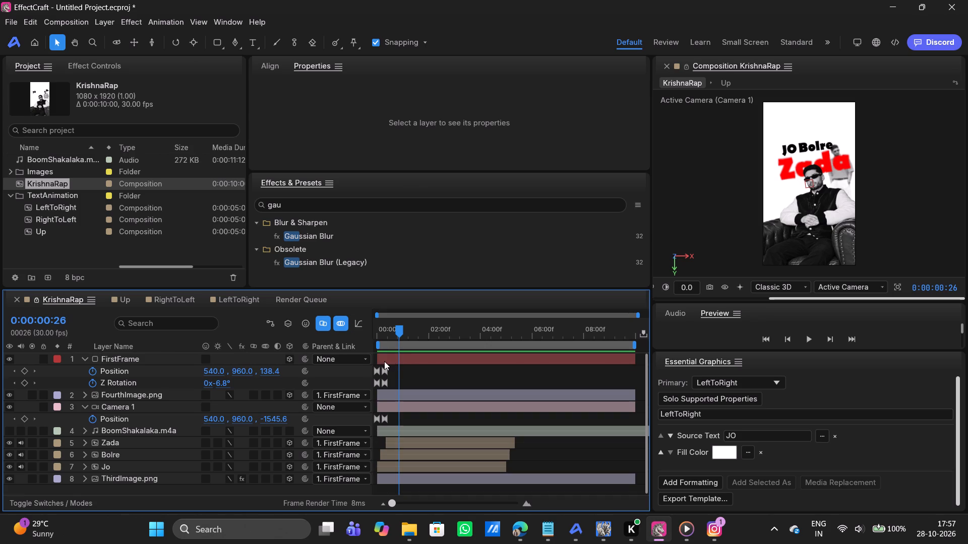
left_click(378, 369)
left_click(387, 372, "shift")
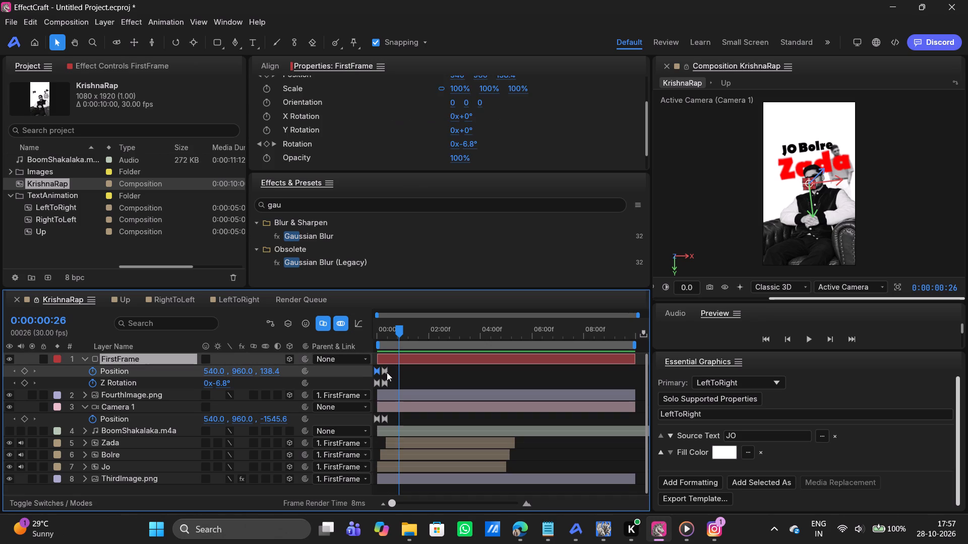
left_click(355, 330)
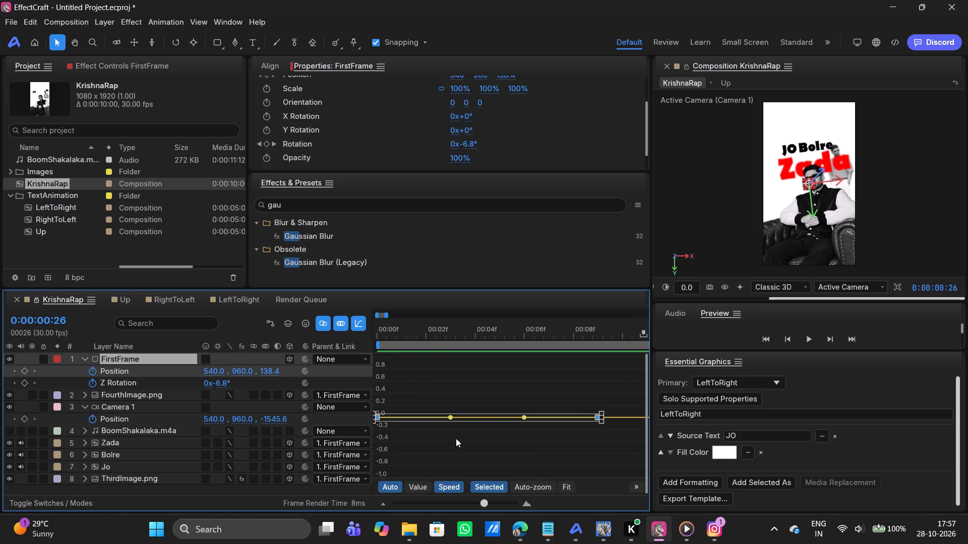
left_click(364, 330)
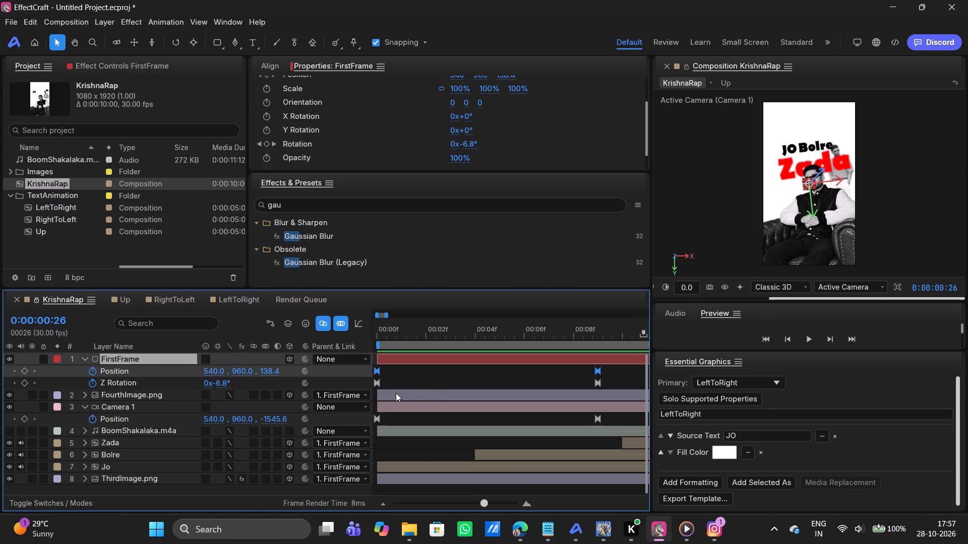
Extend the incoming ease handle of FirstFrame's last Z Rotation keyframe back to 0:00:00:00 on the value graph, keeping it nearly level.
left_click(378, 382)
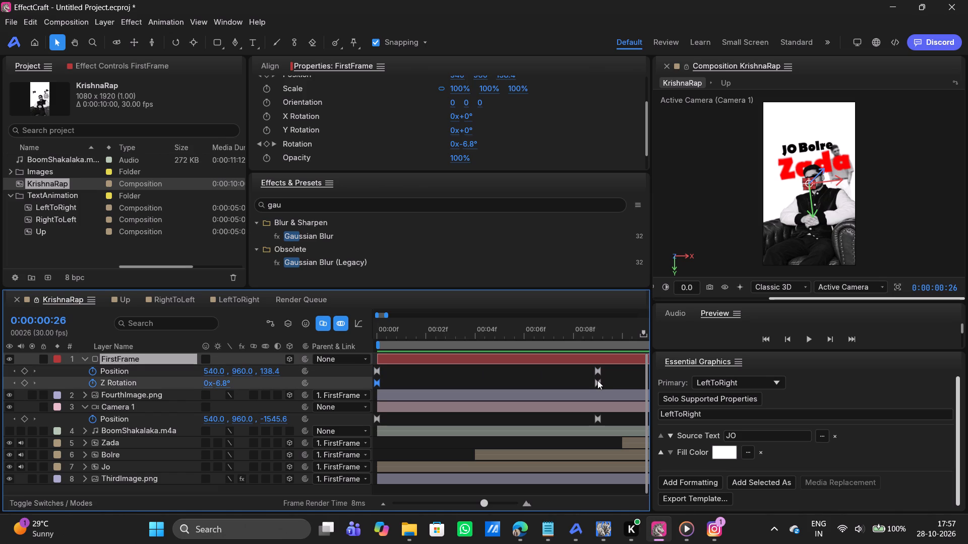
left_click(598, 382, "shift")
left_click(358, 323)
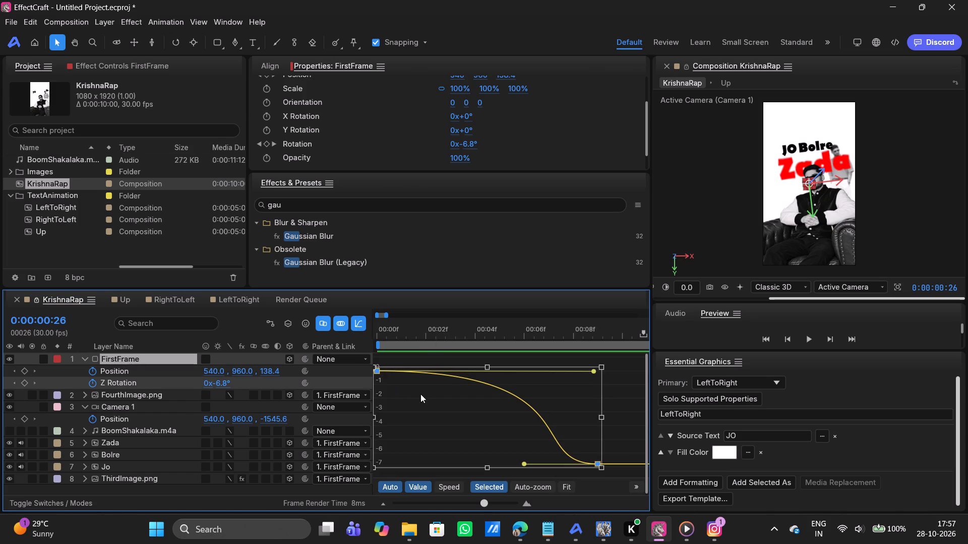
left_click_drag(525, 464, 458, 463)
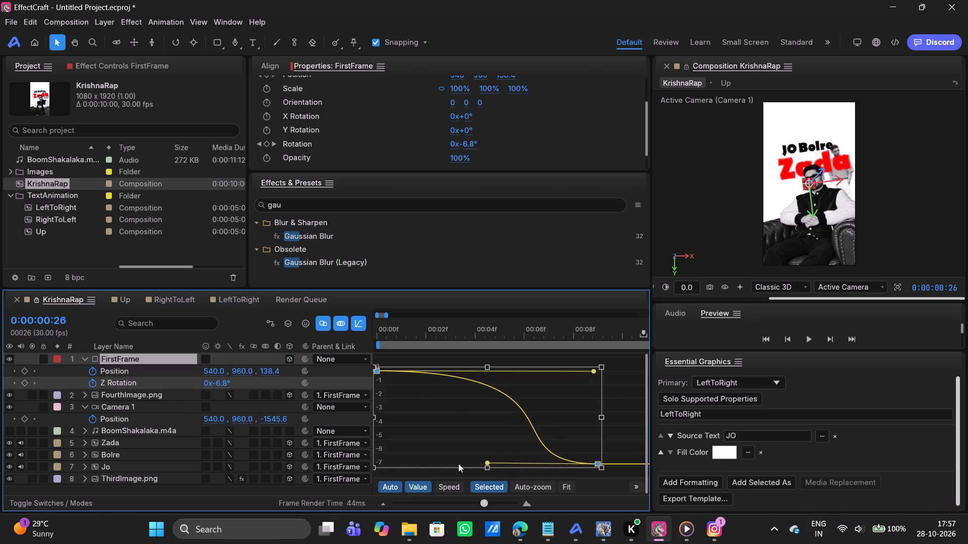
left_click_drag(458, 463, 364, 469)
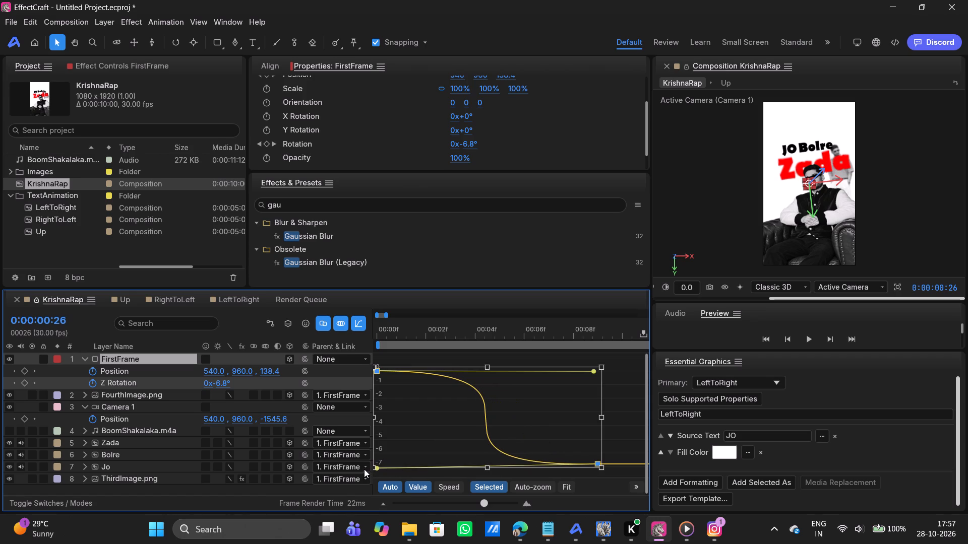
left_click_drag(364, 469, 362, 456)
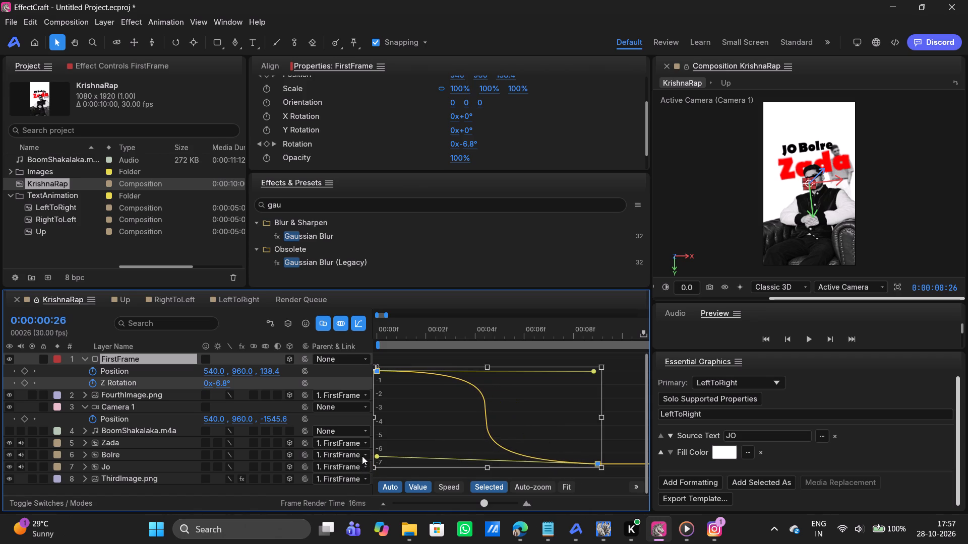
left_click_drag(362, 456, 362, 458)
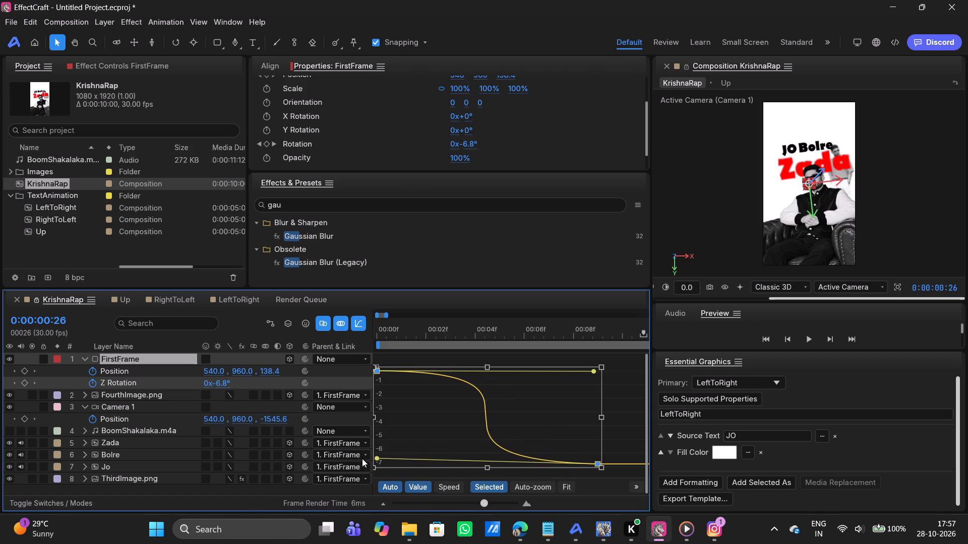
left_click_drag(362, 458, 365, 463)
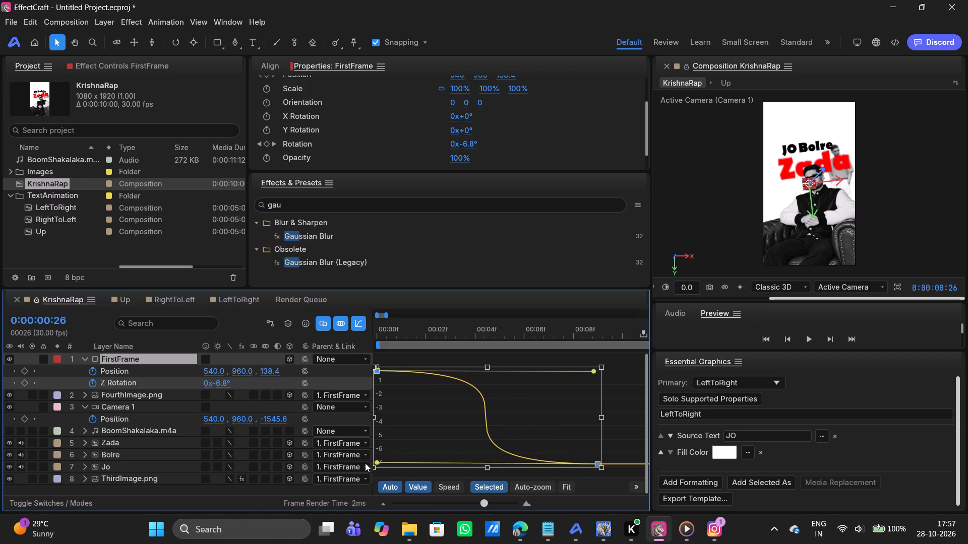
left_click_drag(365, 463, 365, 462)
Preview KrishnaRap repeatedly from 0:00:00:00 to check the reshaped rotation easing, finishing with the graph closed and the full composition shown.
left_click_drag(469, 331, 375, 337)
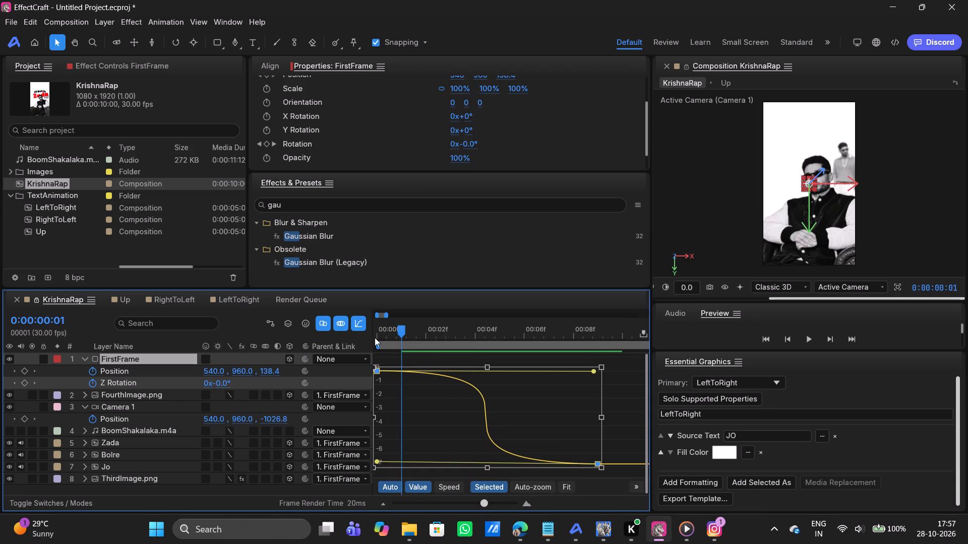
left_click_drag(375, 337, 323, 344)
key("space")
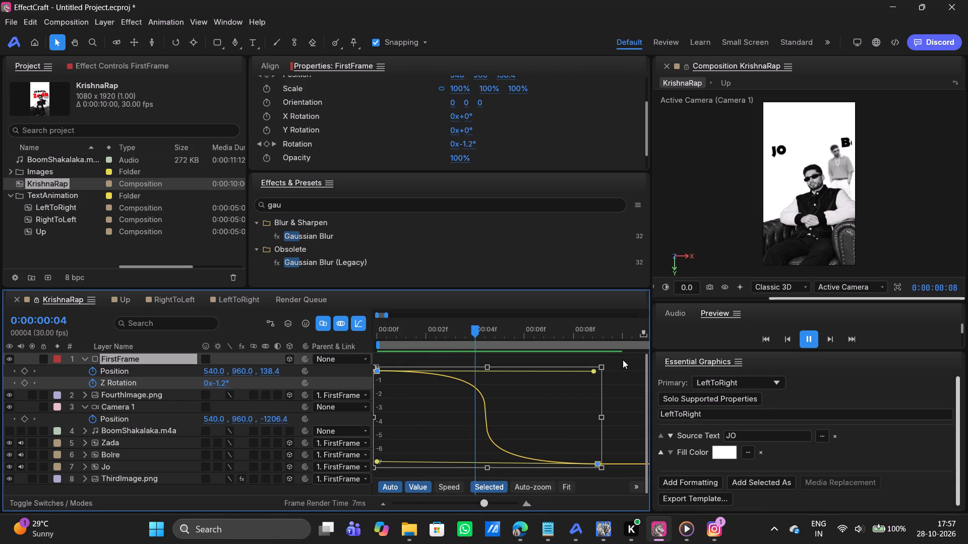
left_click_drag(511, 337, 359, 337)
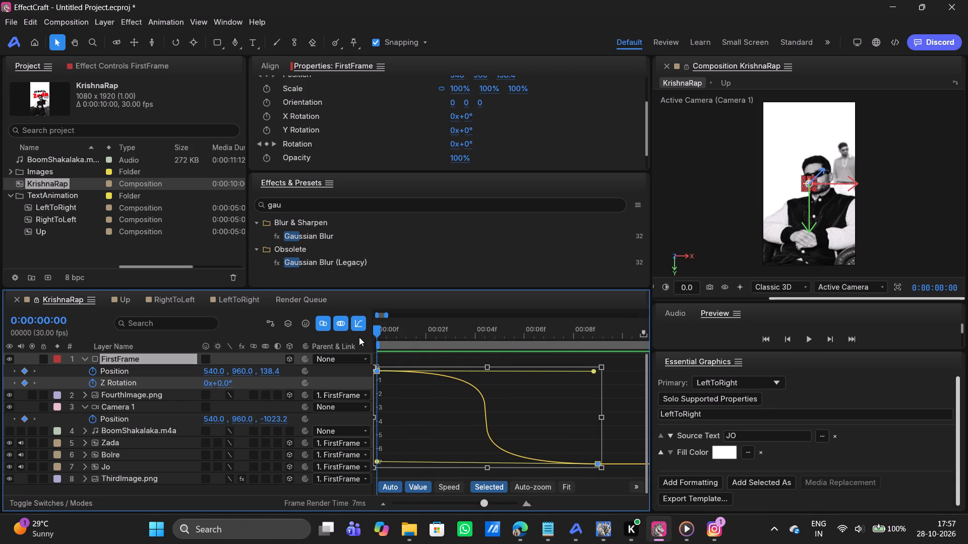
left_click_drag(359, 337, 357, 337)
key("space")
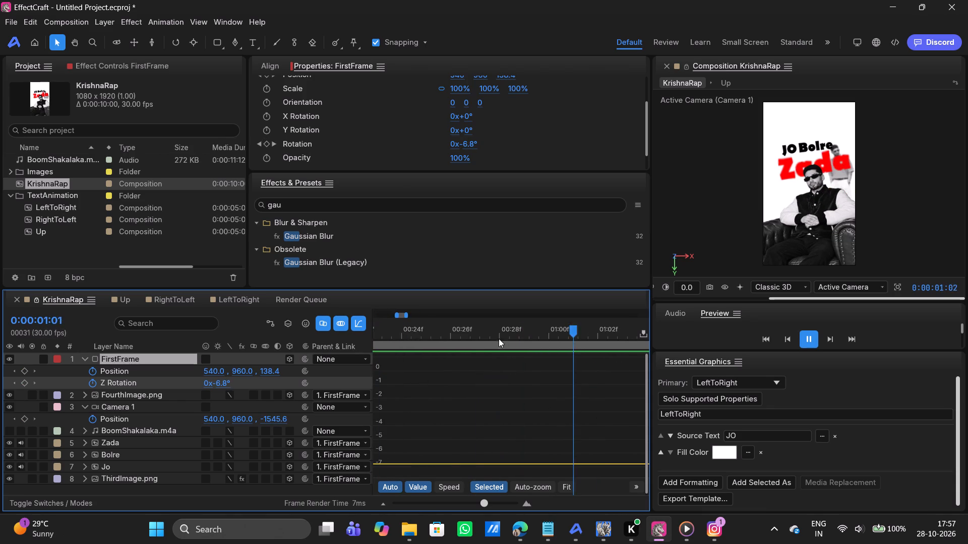
left_click_drag(472, 332, 140, 337)
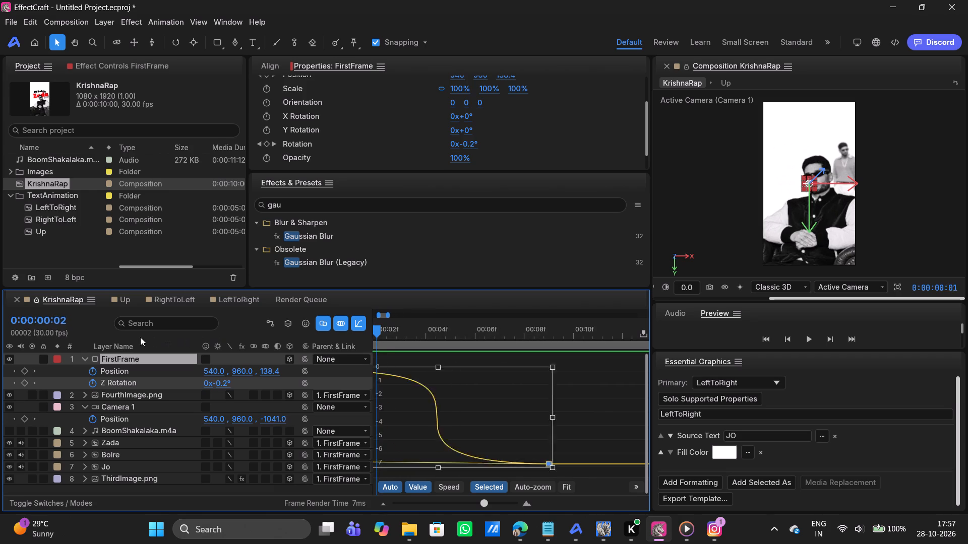
left_click_drag(140, 337, 87, 337)
left_click_drag(484, 505, 264, 509)
key("space")
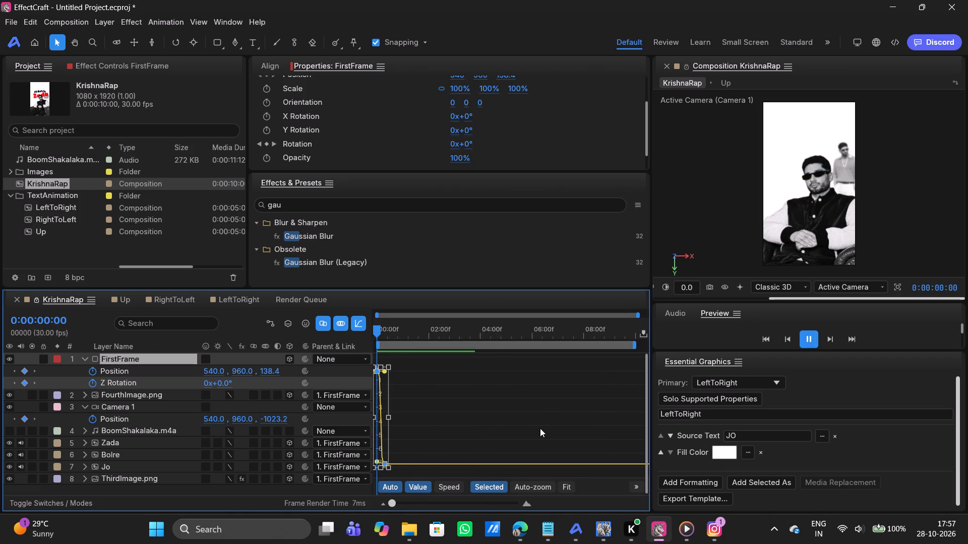
key("space")
double_click(355, 319)
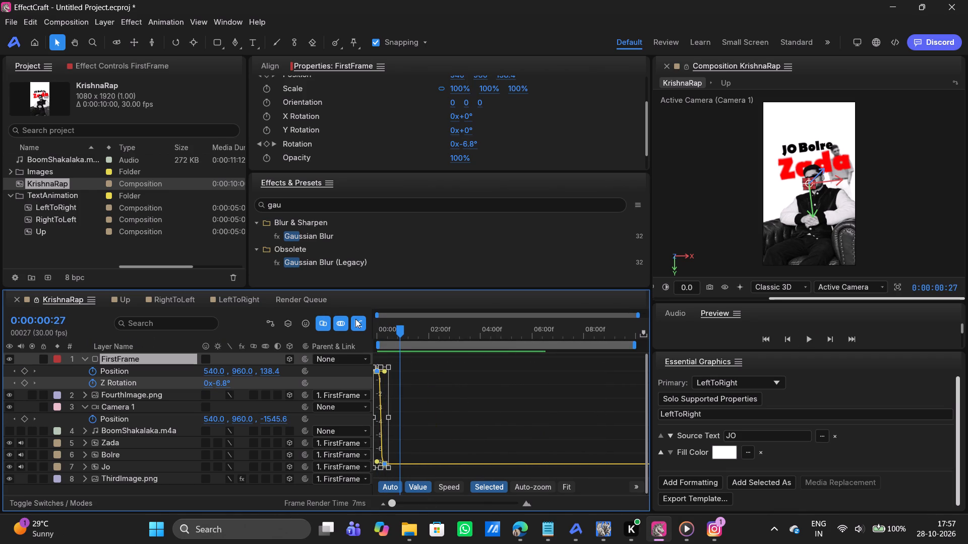
left_click(356, 321)
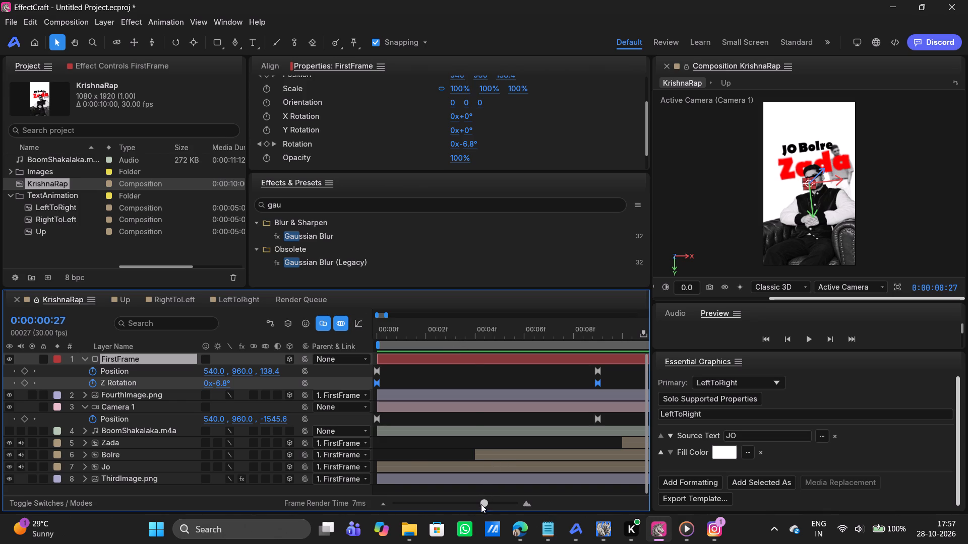
left_click_drag(481, 504, 314, 508)
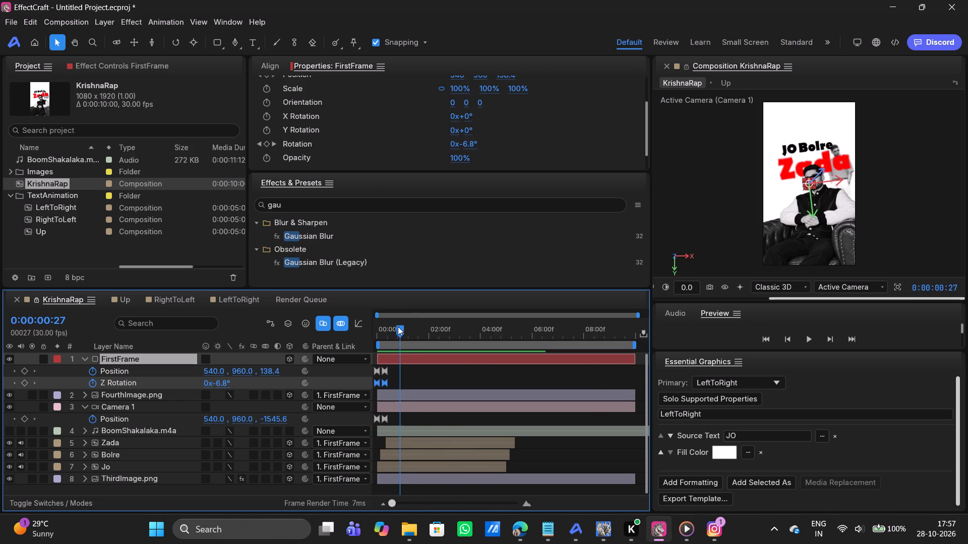
left_click_drag(402, 330, 301, 329)
left_click(502, 377)
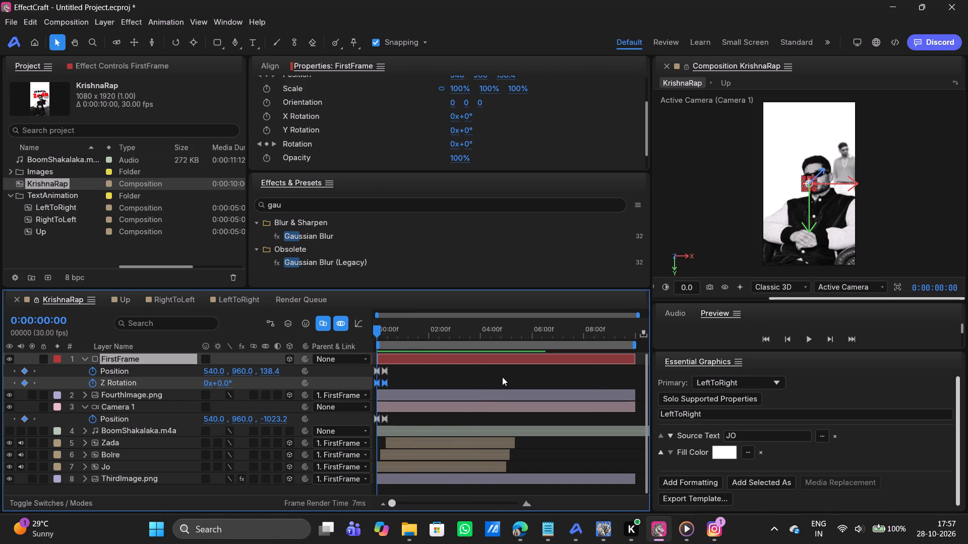
key("space")
key("space")
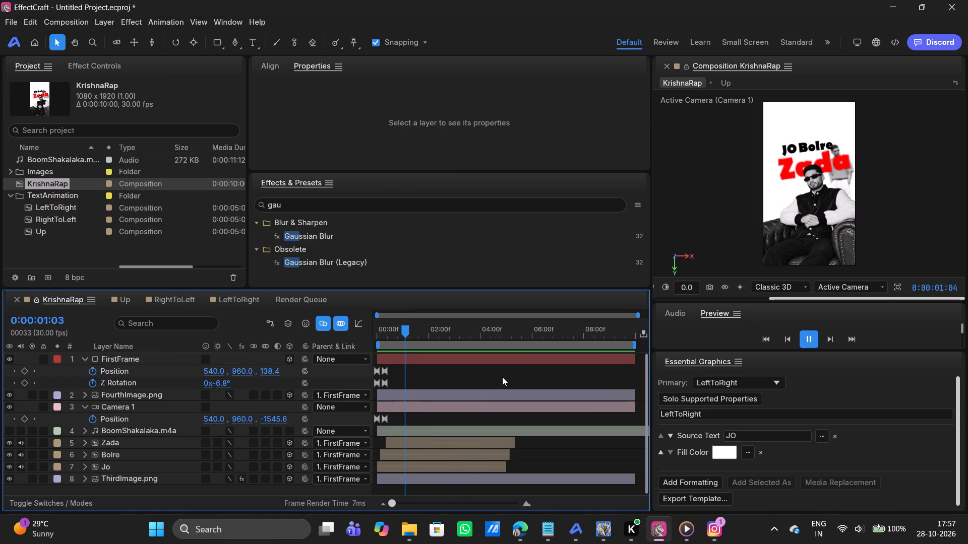